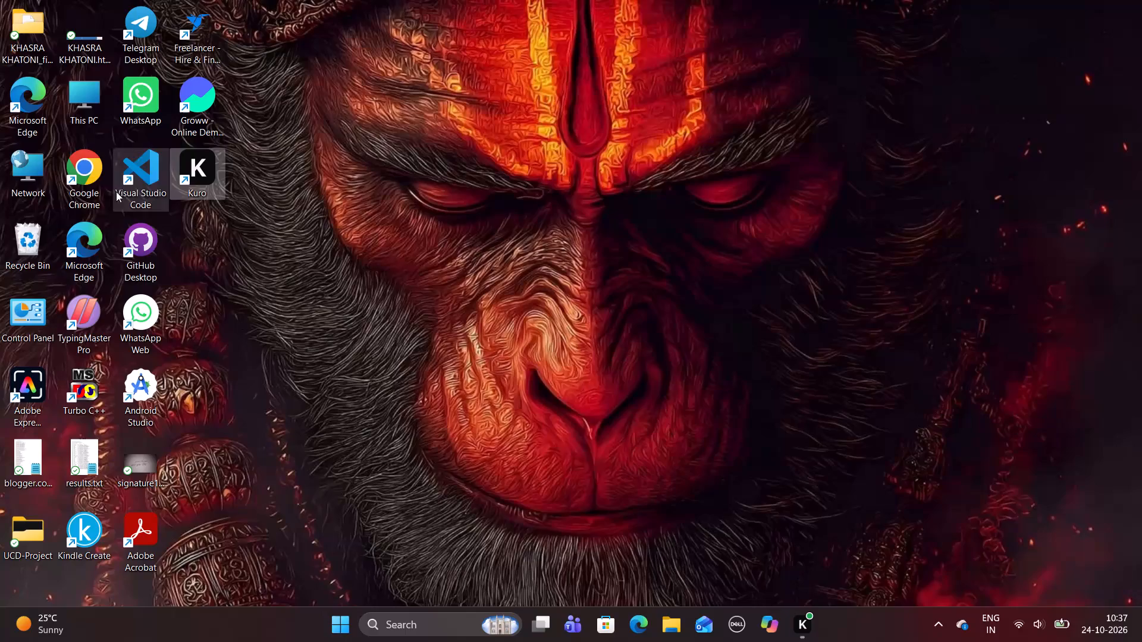
Open the Canva home page in Google Chrome.
double_click(89, 162)
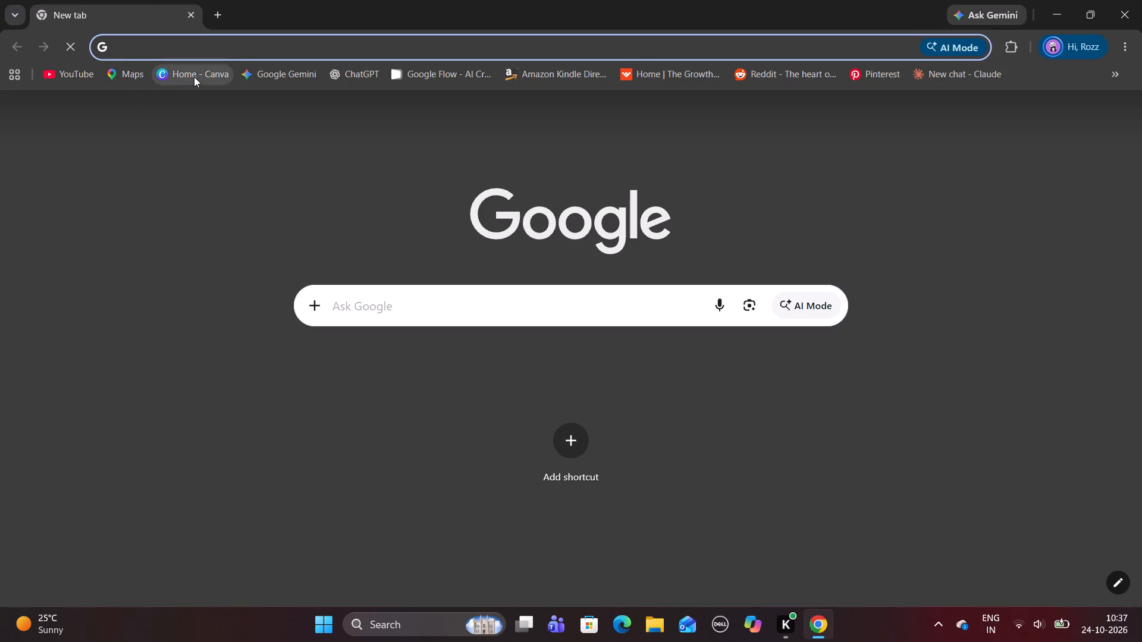
left_click(194, 77)
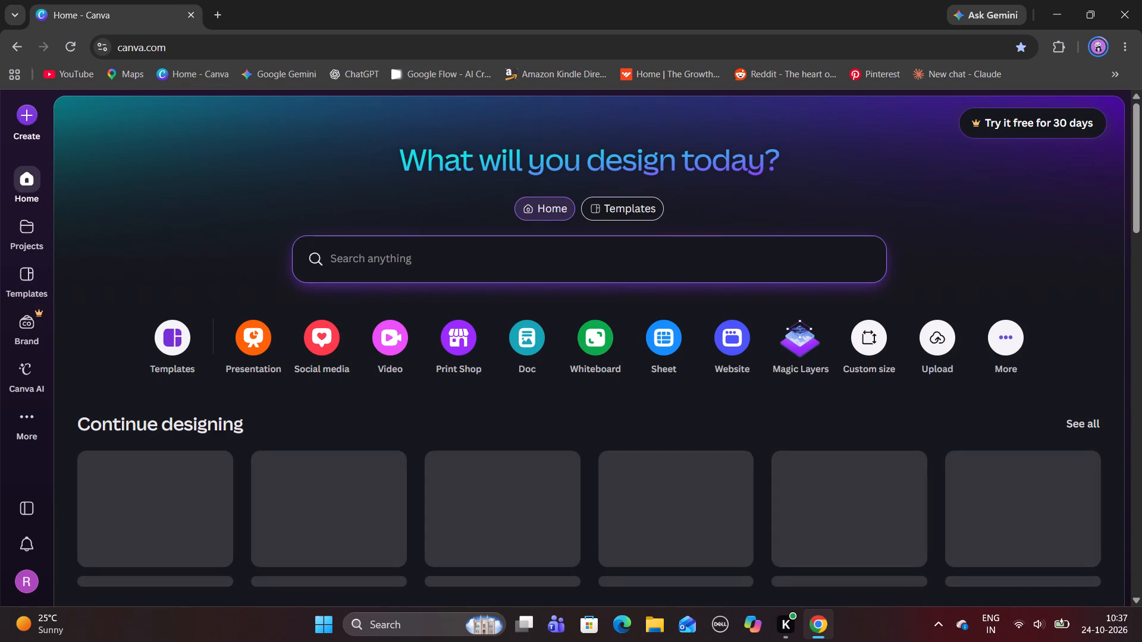
Search the design types for "youtube thumbnail" and create a blank YouTube Thumbnail design.
left_click(459, 277)
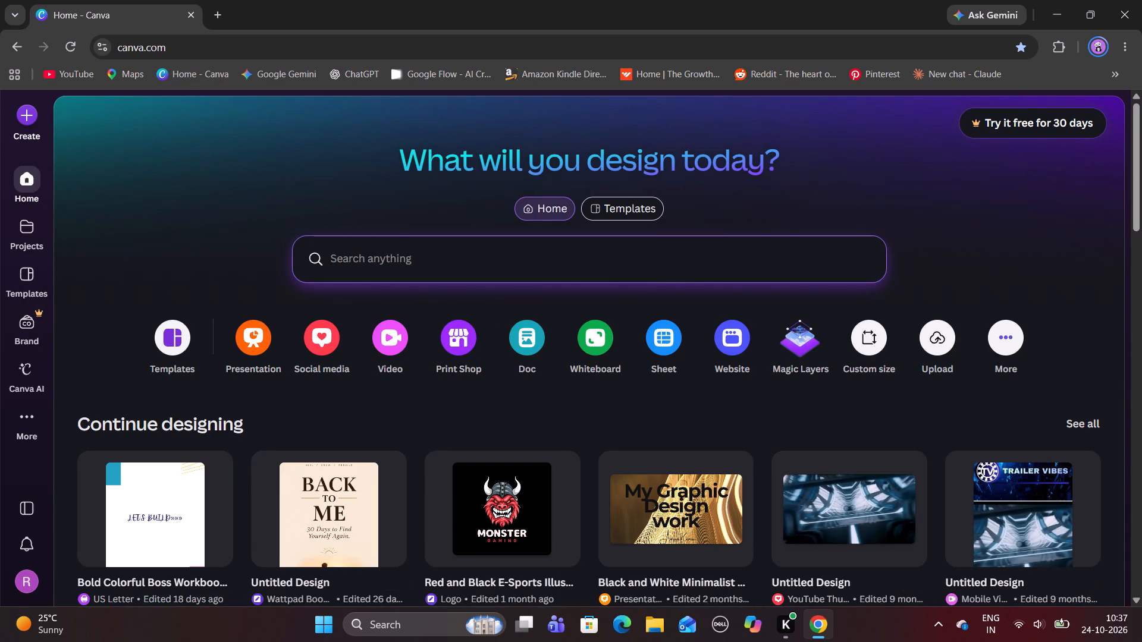
left_click(495, 250)
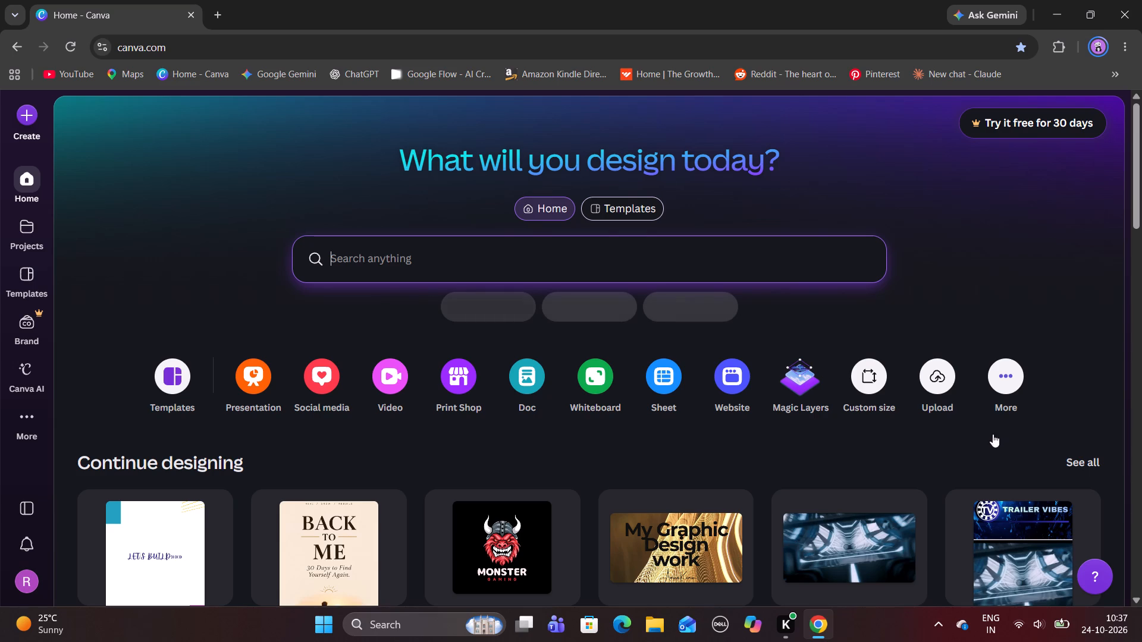
left_click(1015, 382)
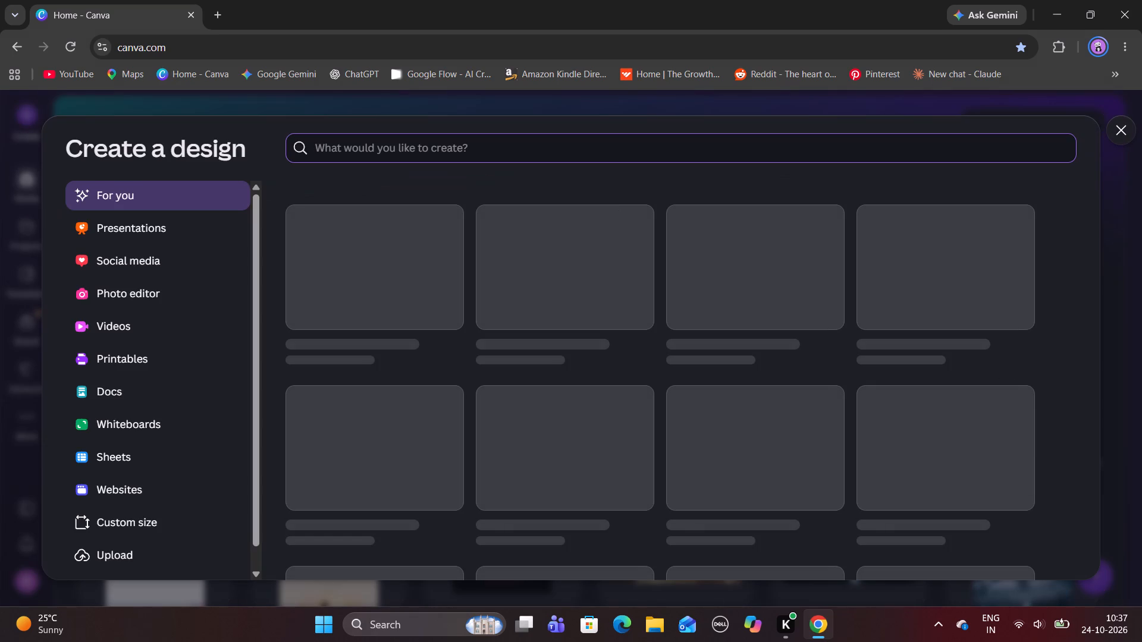
left_click(566, 149)
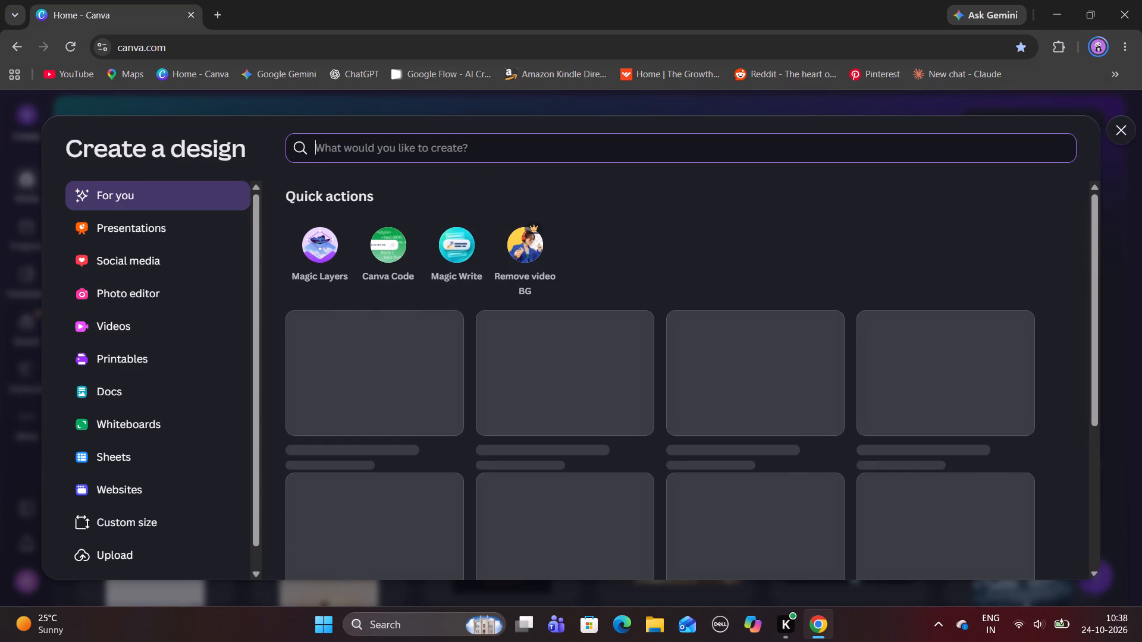
type("youtube th")
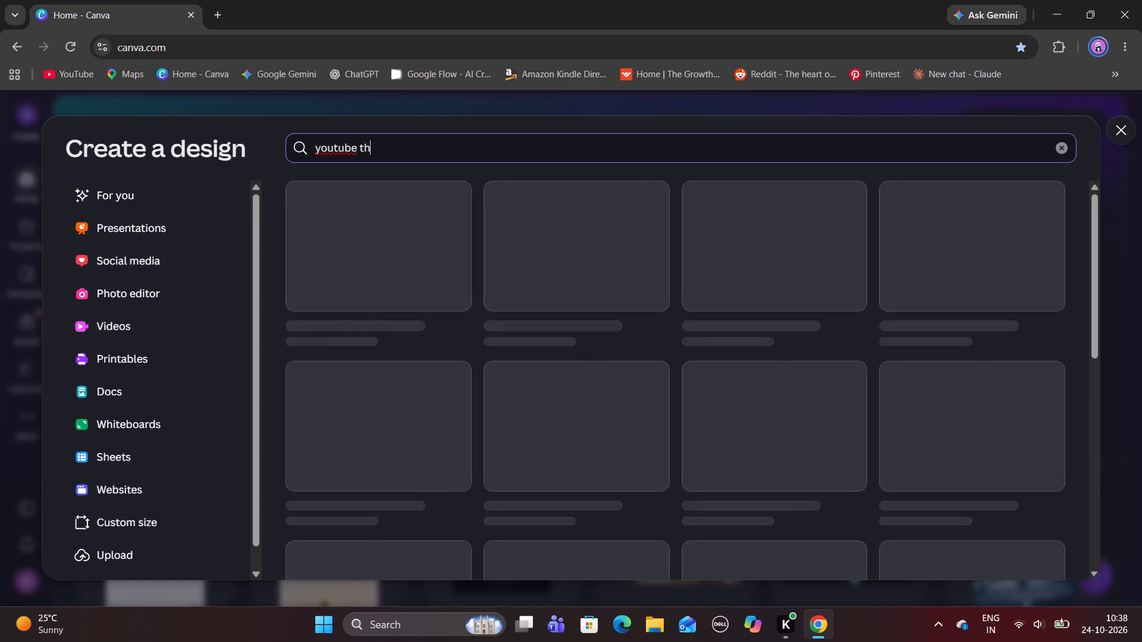
key("u")
type("mbn")
type("ai")
key("l")
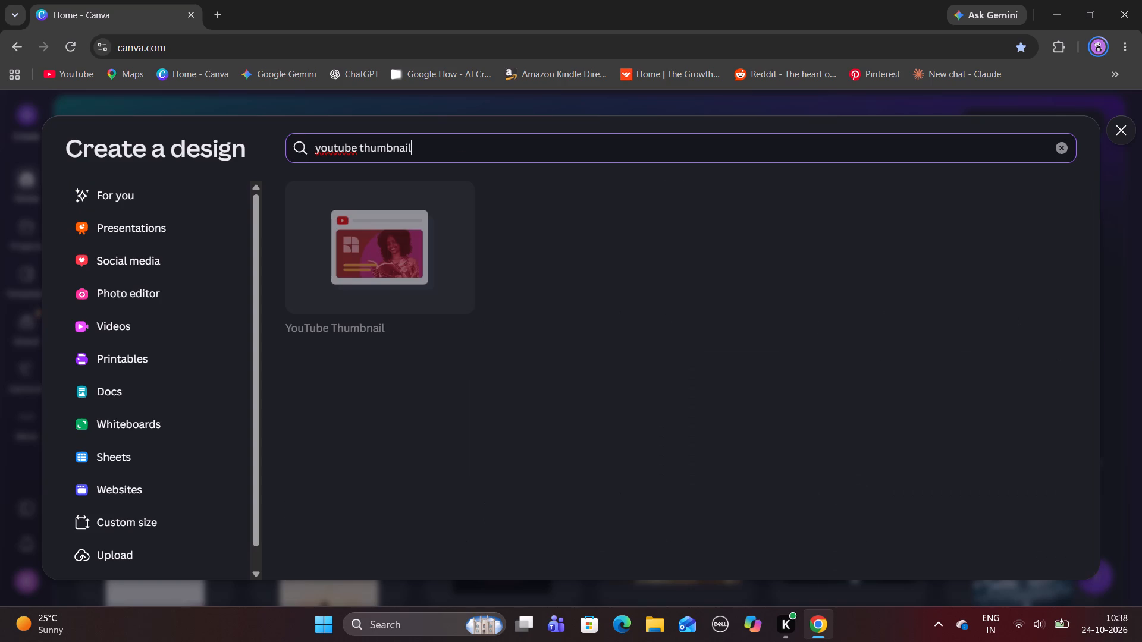
left_click(360, 268)
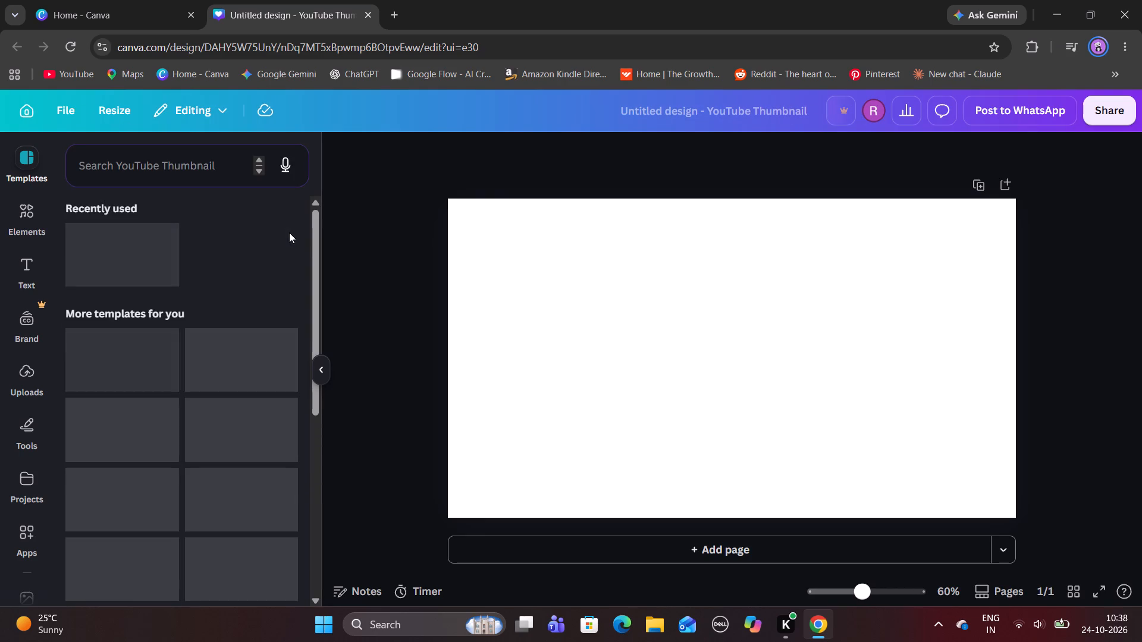
Search the YouTube Thumbnail templates for "history project".
left_click(156, 171)
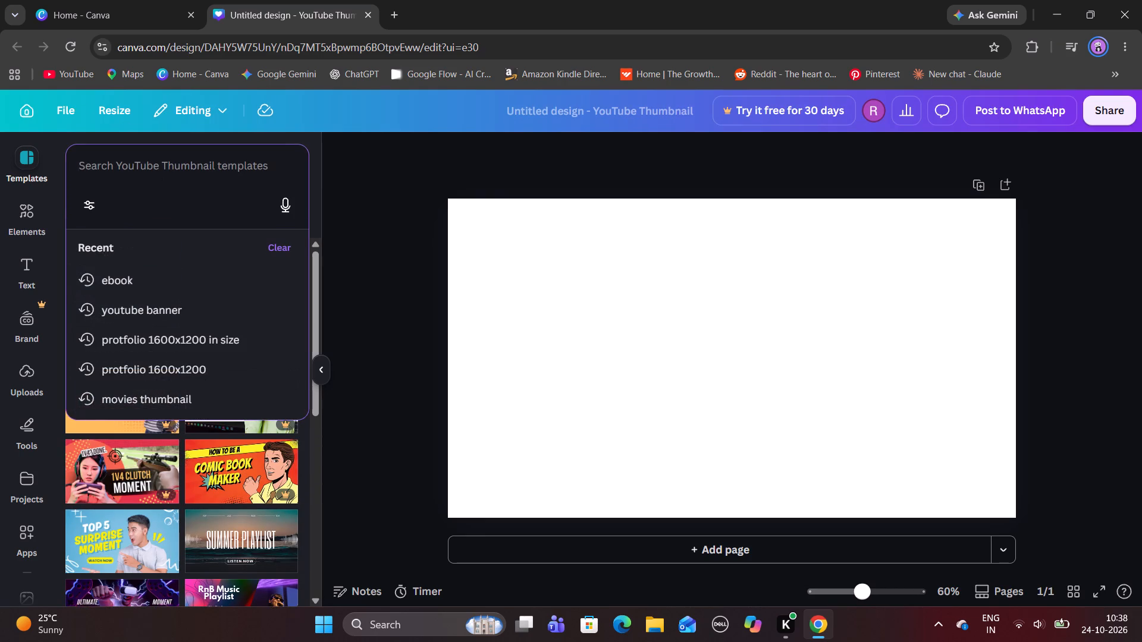
type("hi")
type("stor")
key("y")
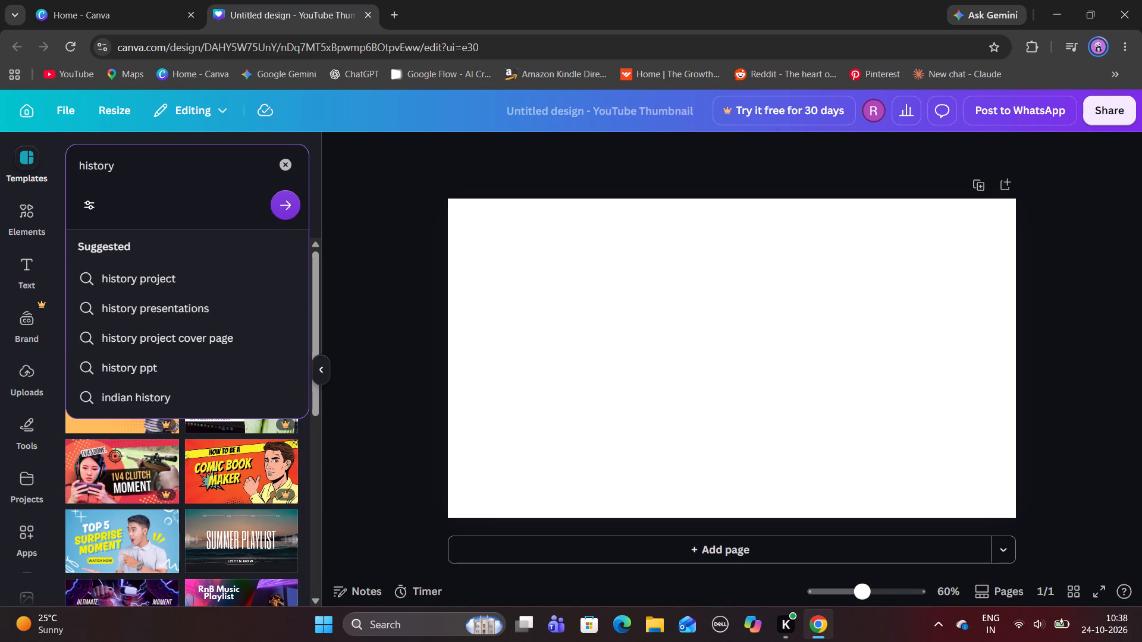
left_click(152, 274)
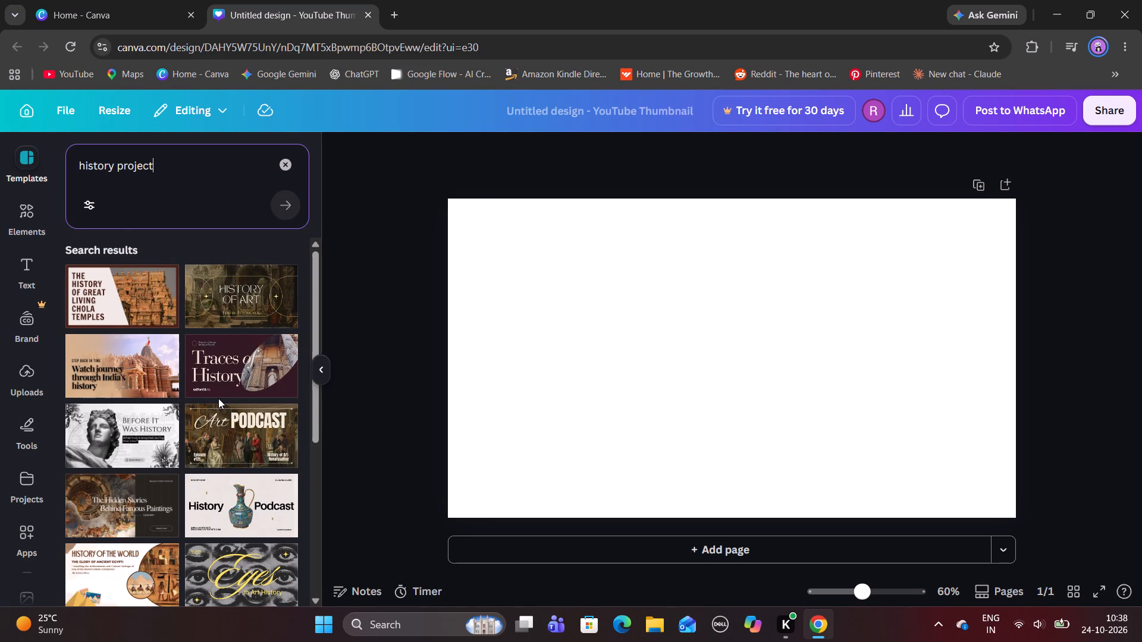
Browse the history templates, apply the brown and blue illustrated Explore New Delhi template to the page, and collapse the template list.
scroll(218, 398, "down", 2)
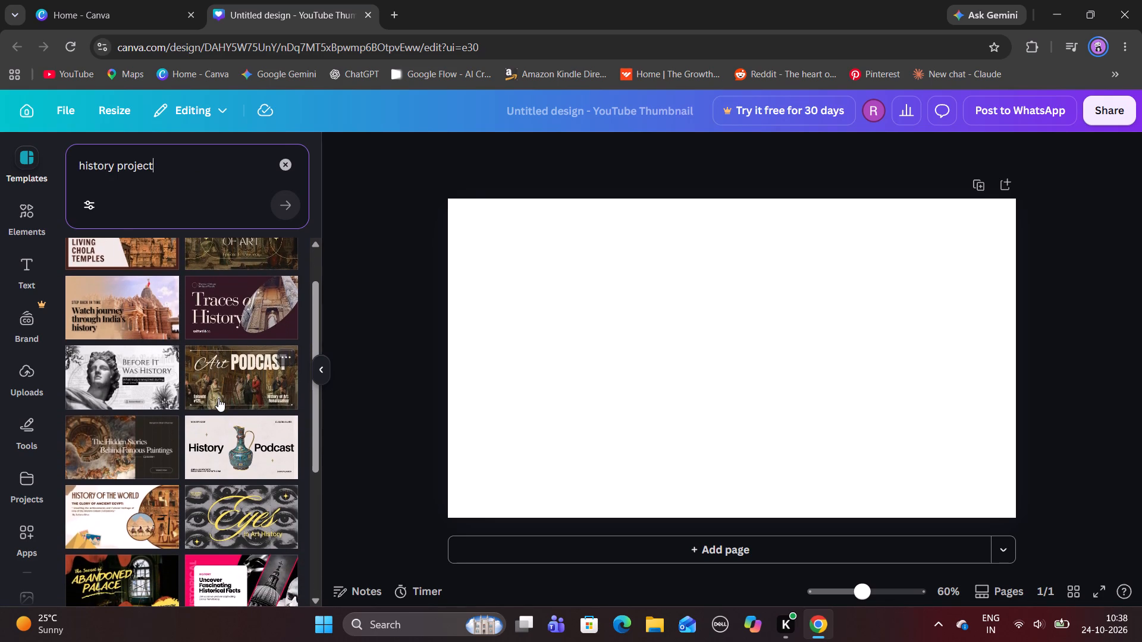
scroll(218, 398, "down", 4)
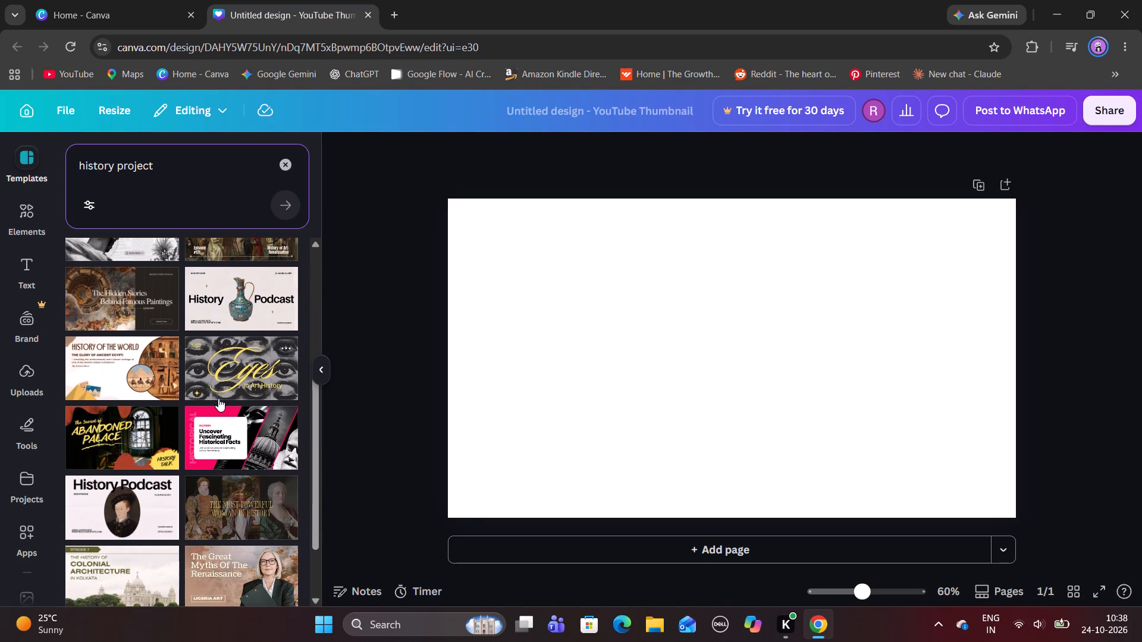
scroll(218, 398, "down", 3)
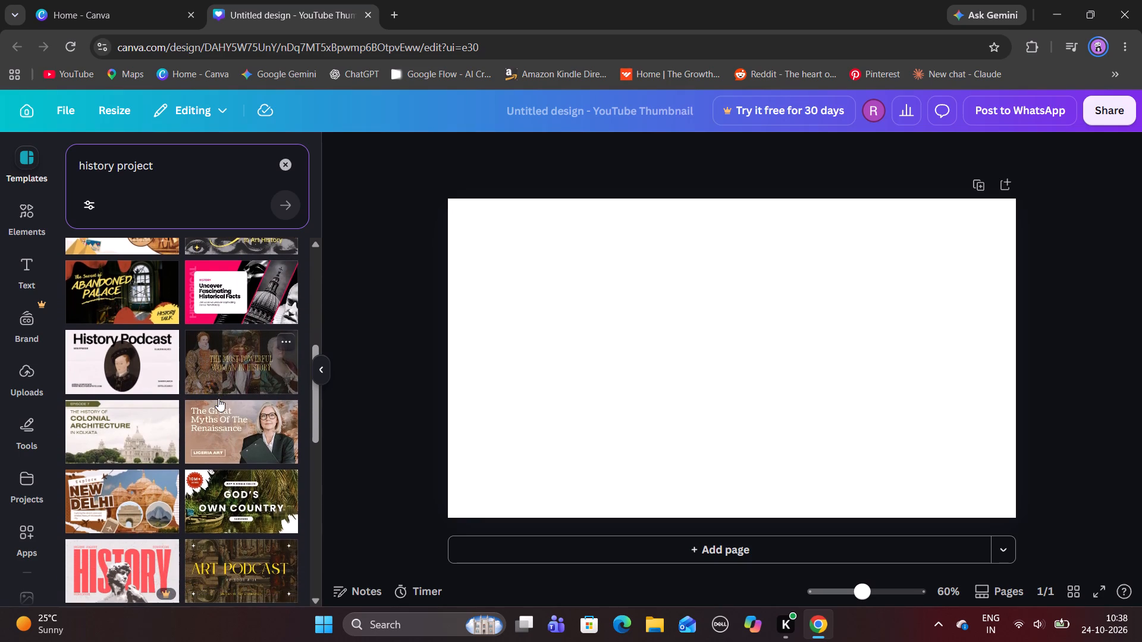
scroll(218, 398, "down", 3)
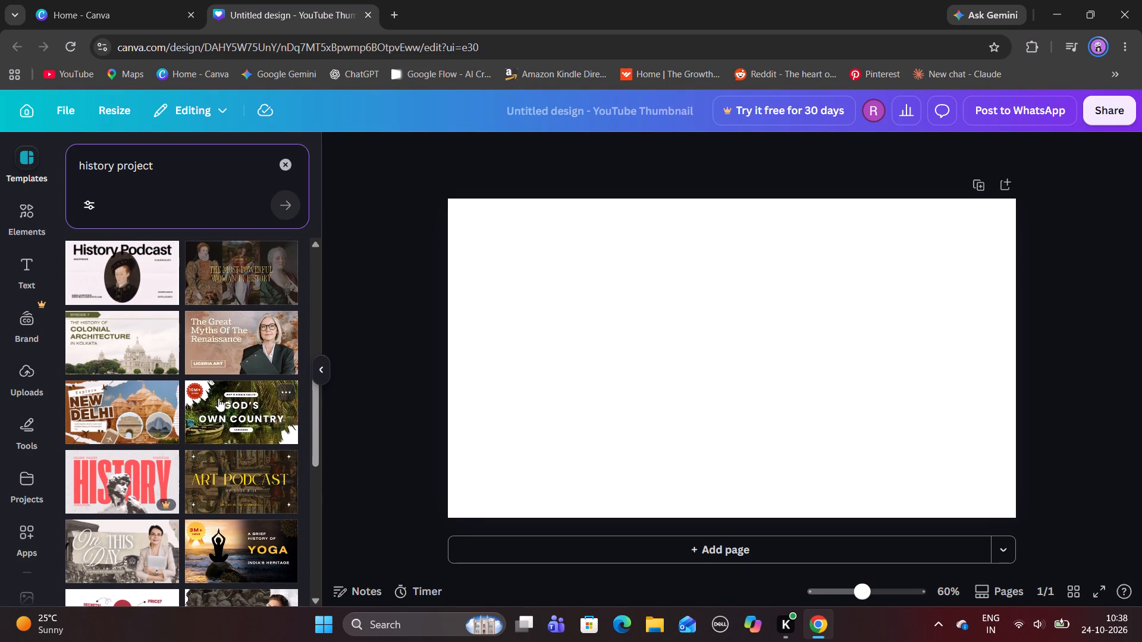
scroll(218, 398, "down", 1)
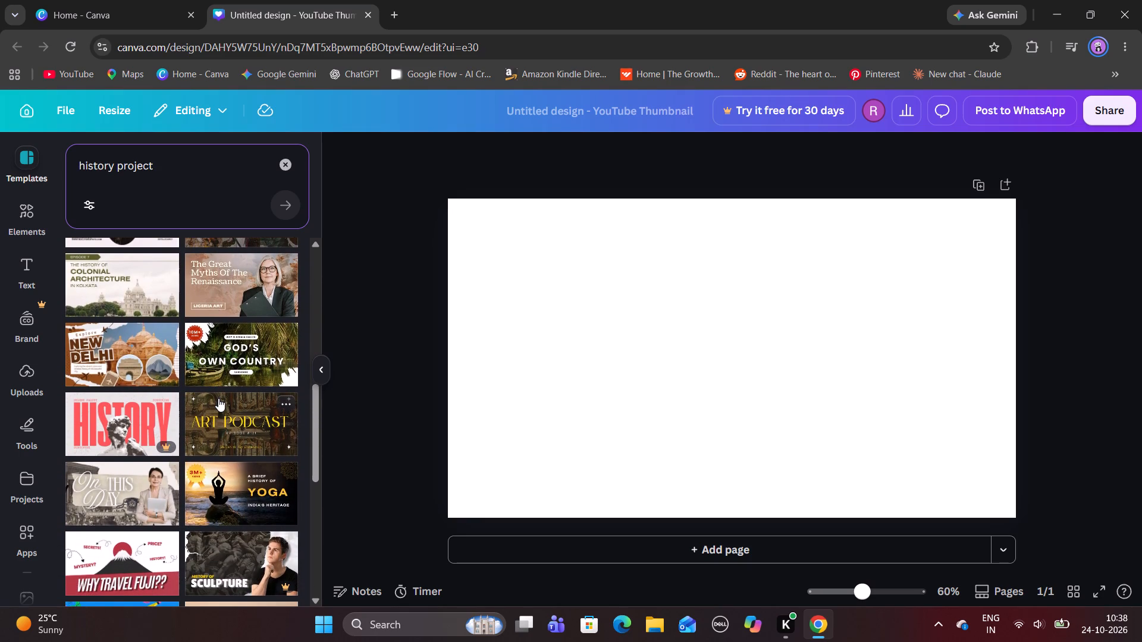
scroll(218, 398, "down", 2)
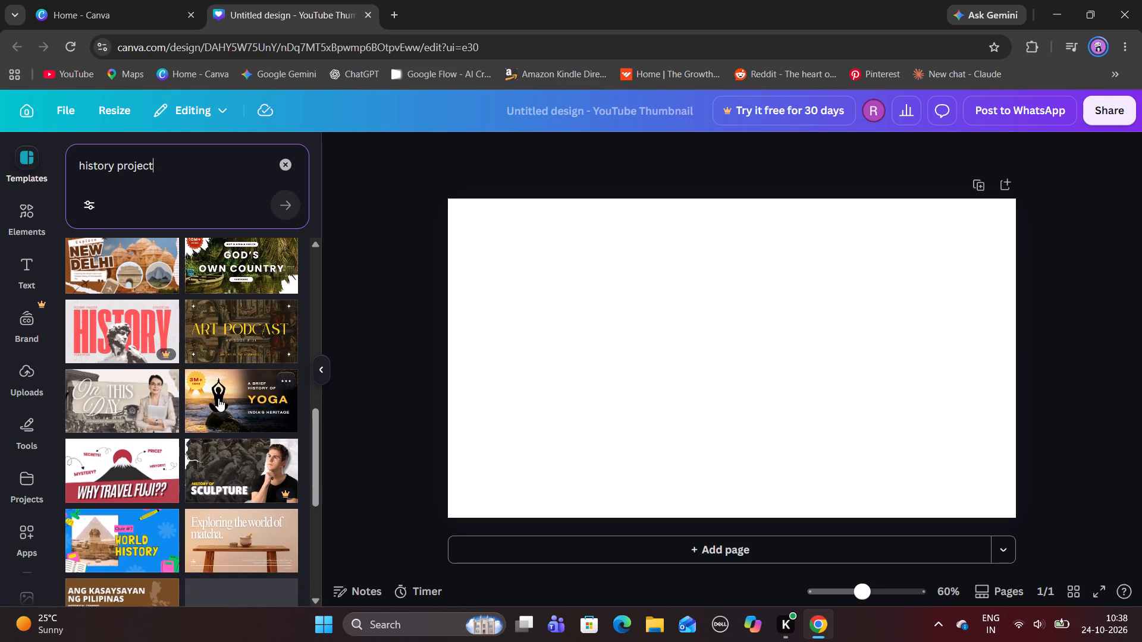
scroll(218, 398, "down", 1)
scroll(218, 398, "up", 1)
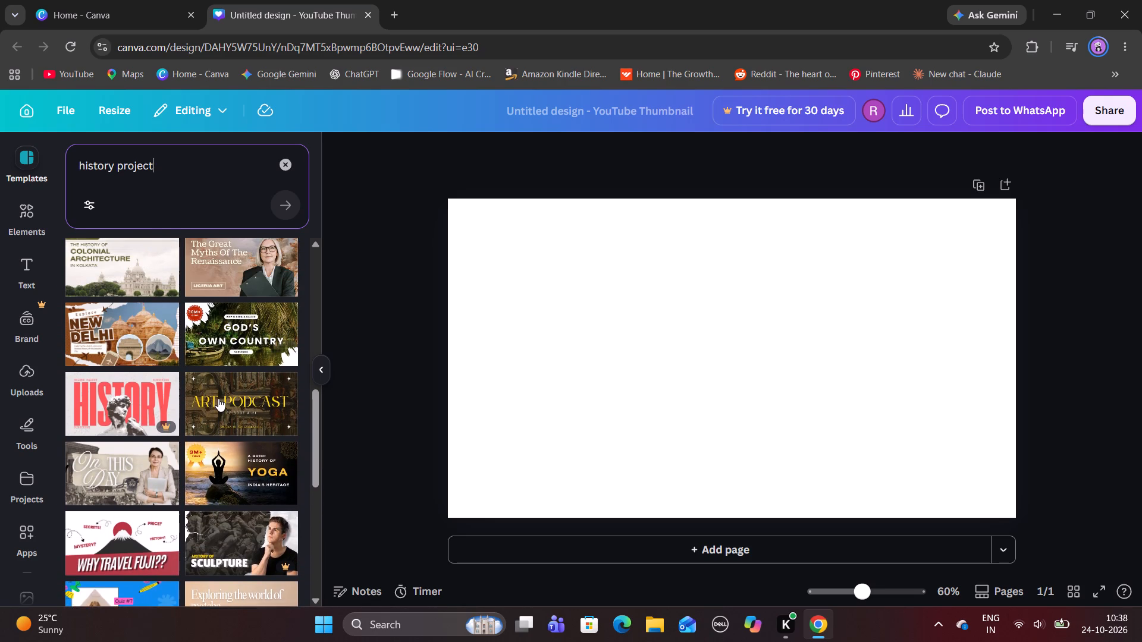
scroll(218, 398, "up", 4)
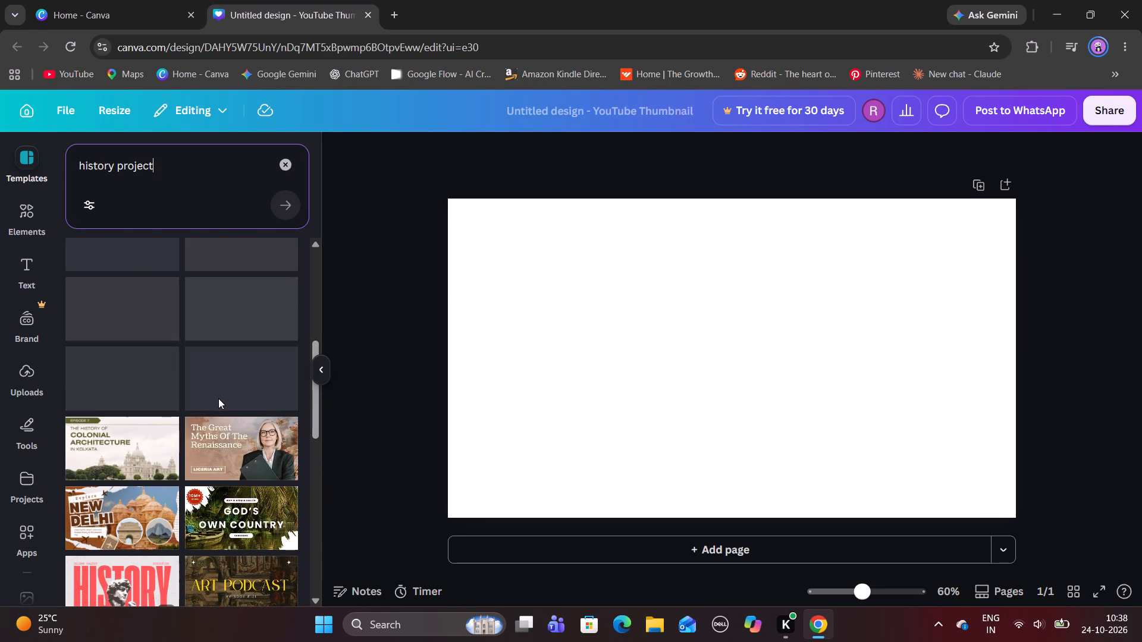
scroll(218, 398, "up", 1)
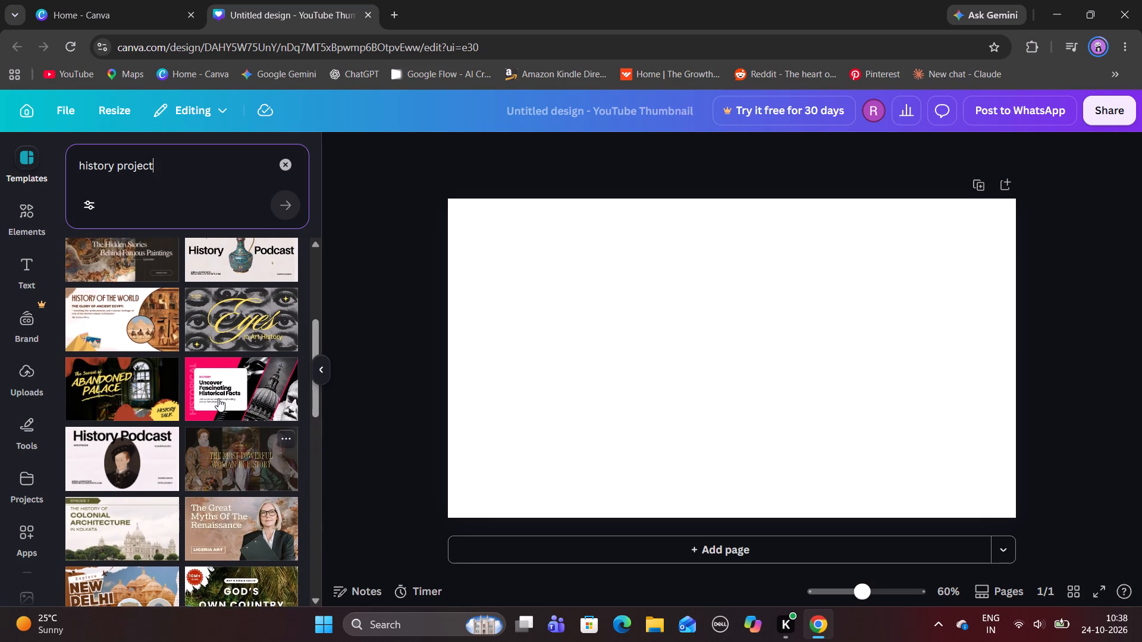
scroll(218, 398, "up", 2)
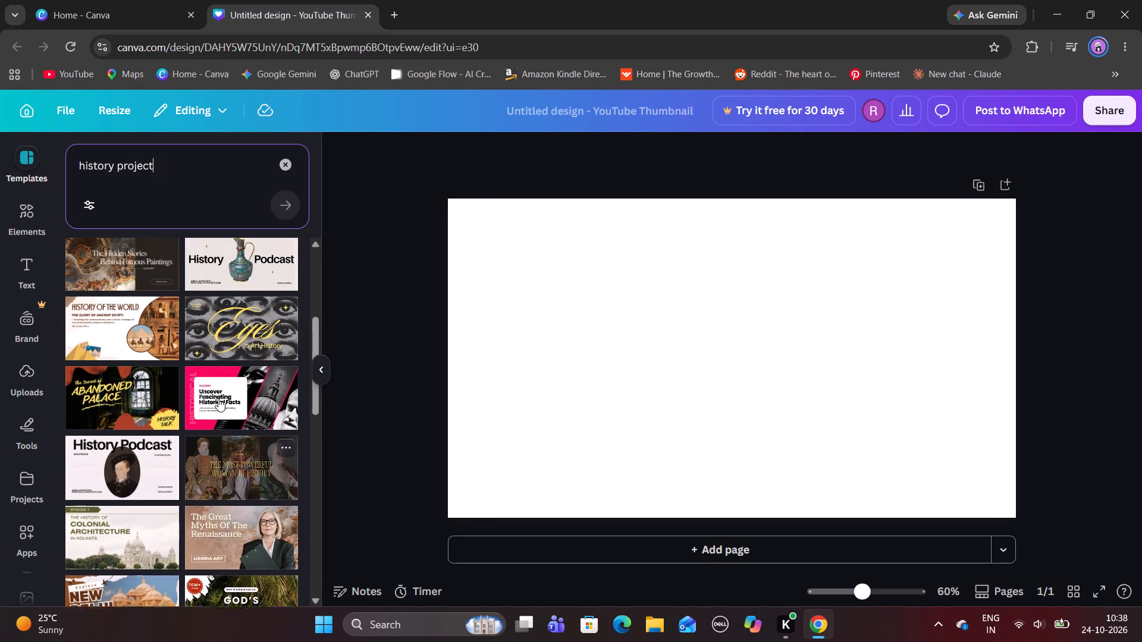
scroll(218, 398, "up", 1)
scroll(218, 398, "down", 3)
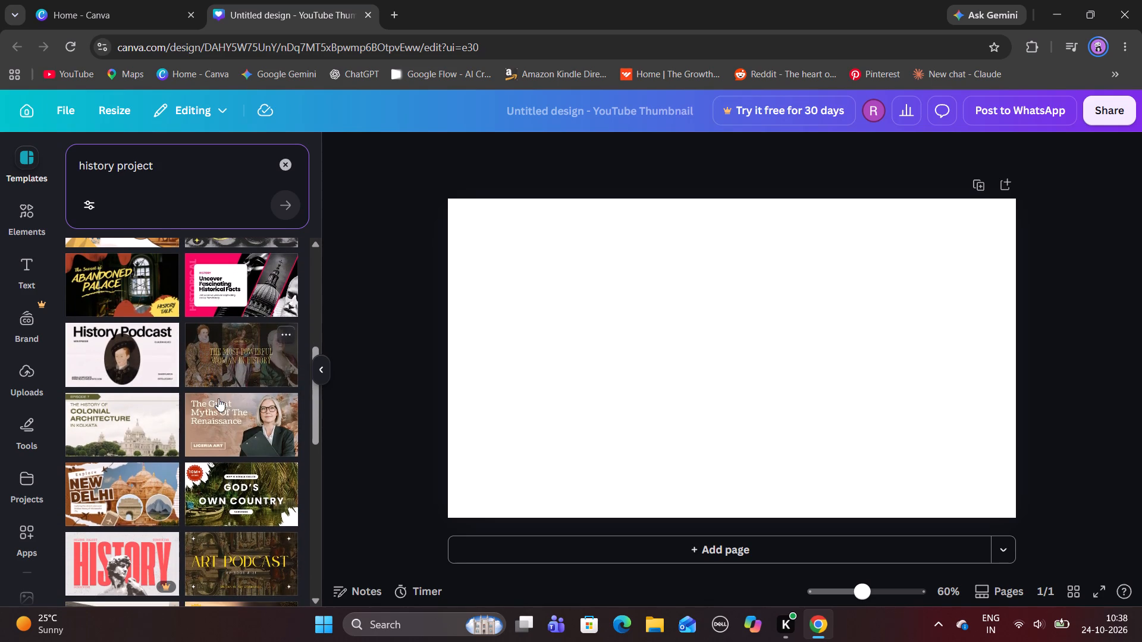
scroll(218, 398, "down", 1)
left_click(114, 495)
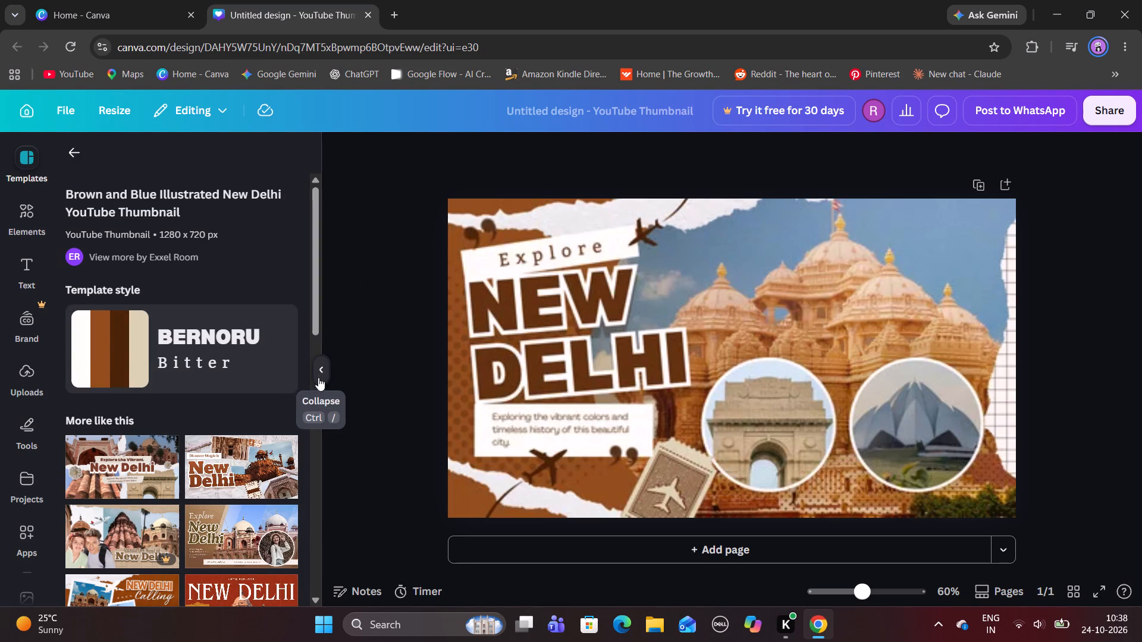
left_click(323, 371)
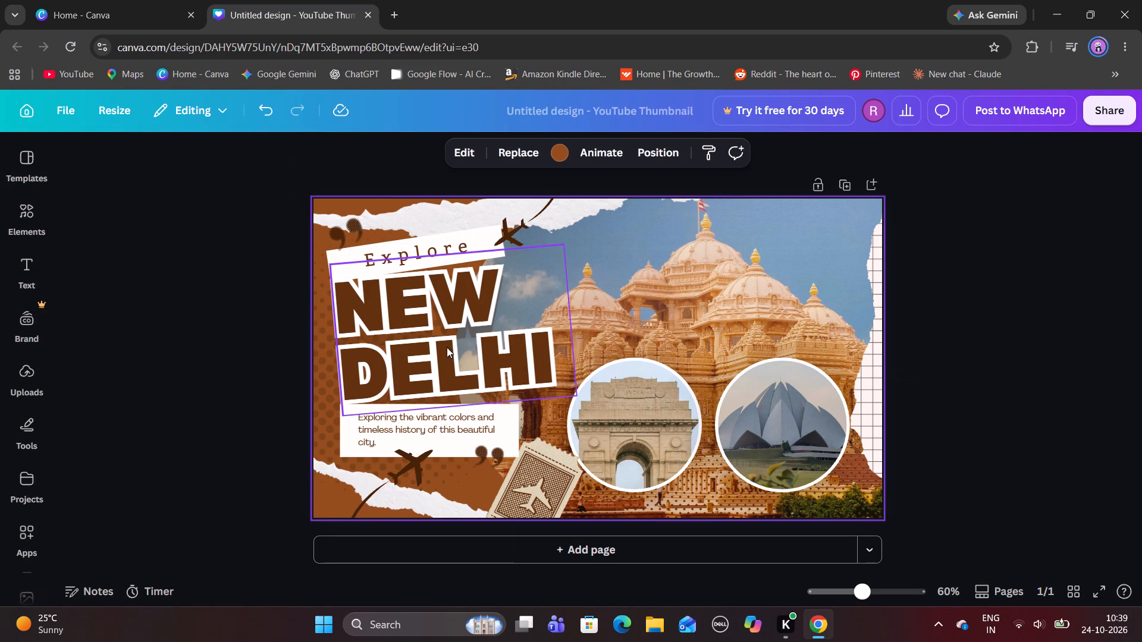
Replace the NEW DELHI title text with "uttrakhand".
left_click(438, 305)
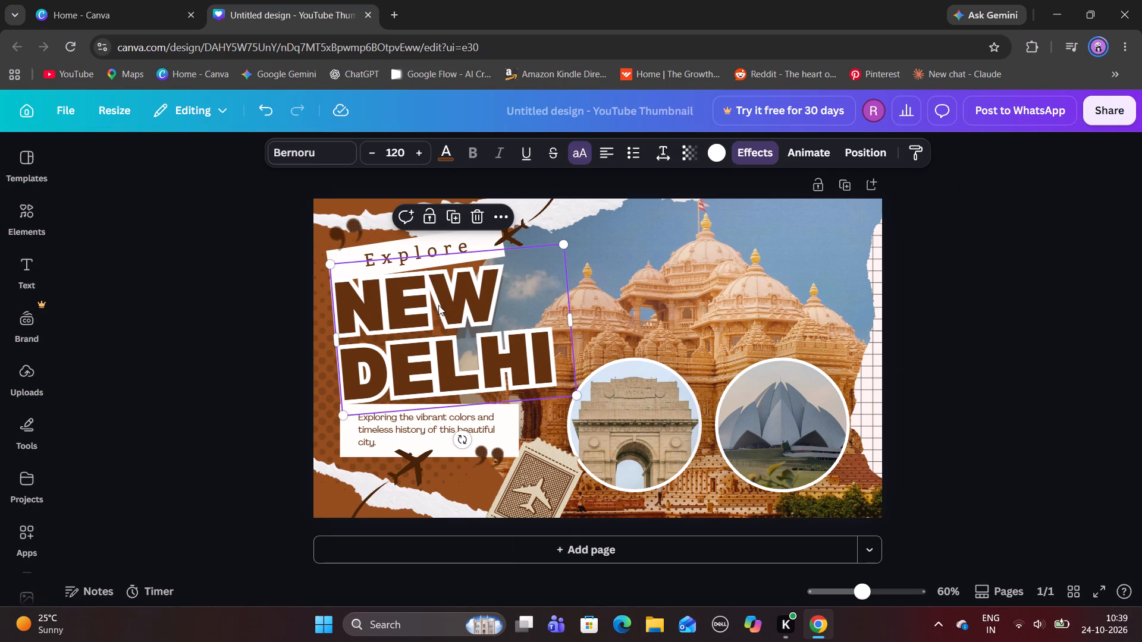
left_click(427, 309)
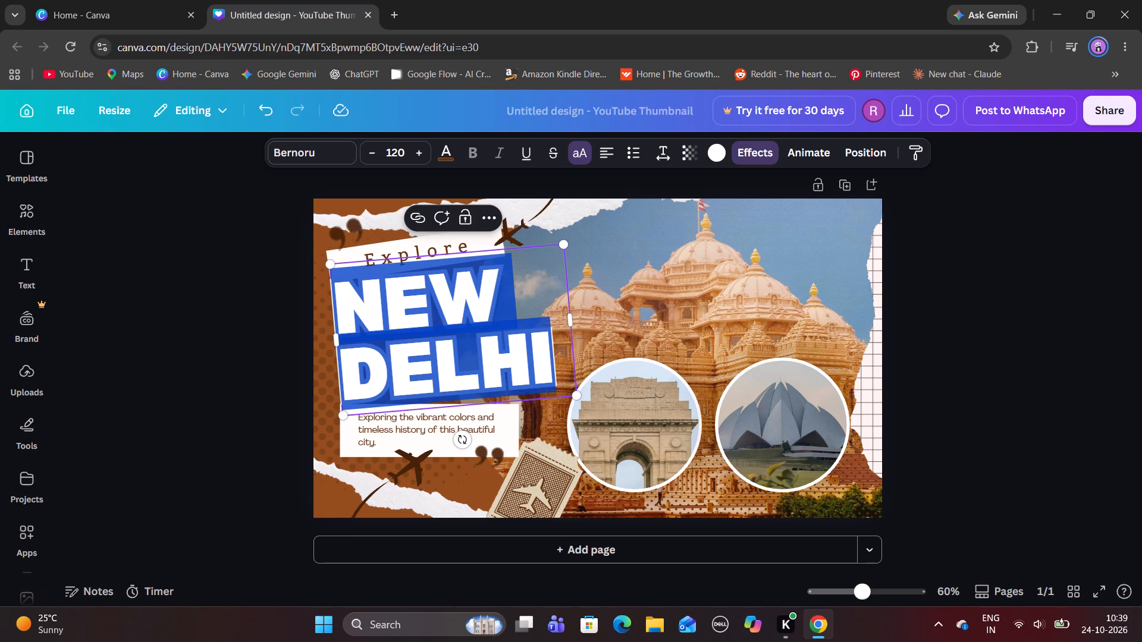
key("u")
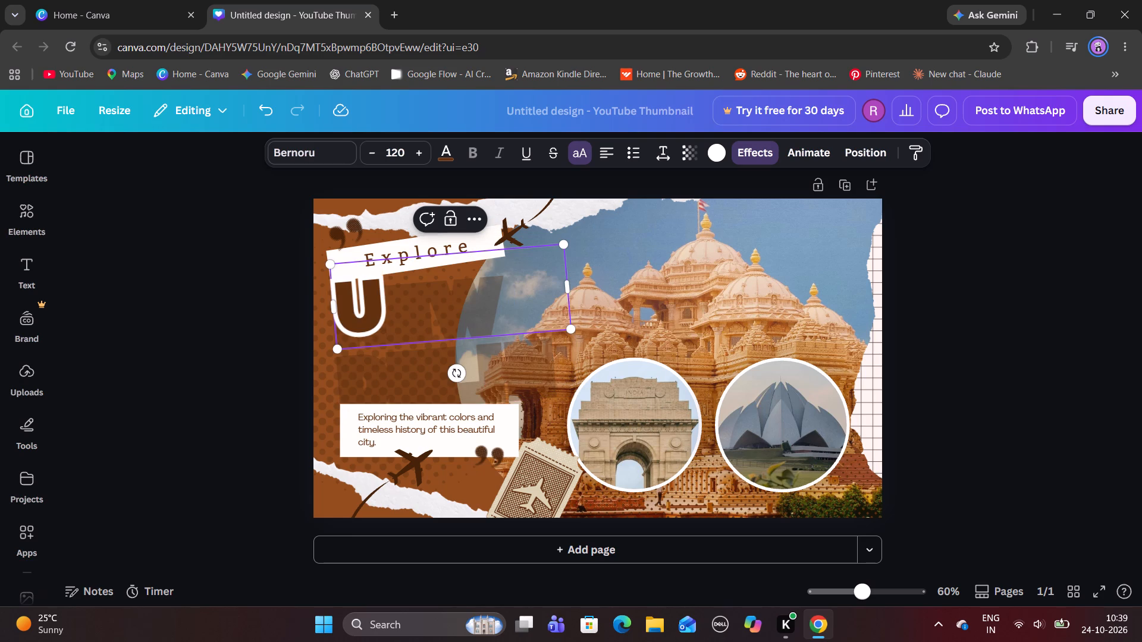
type("ttra")
type("kh")
type("an")
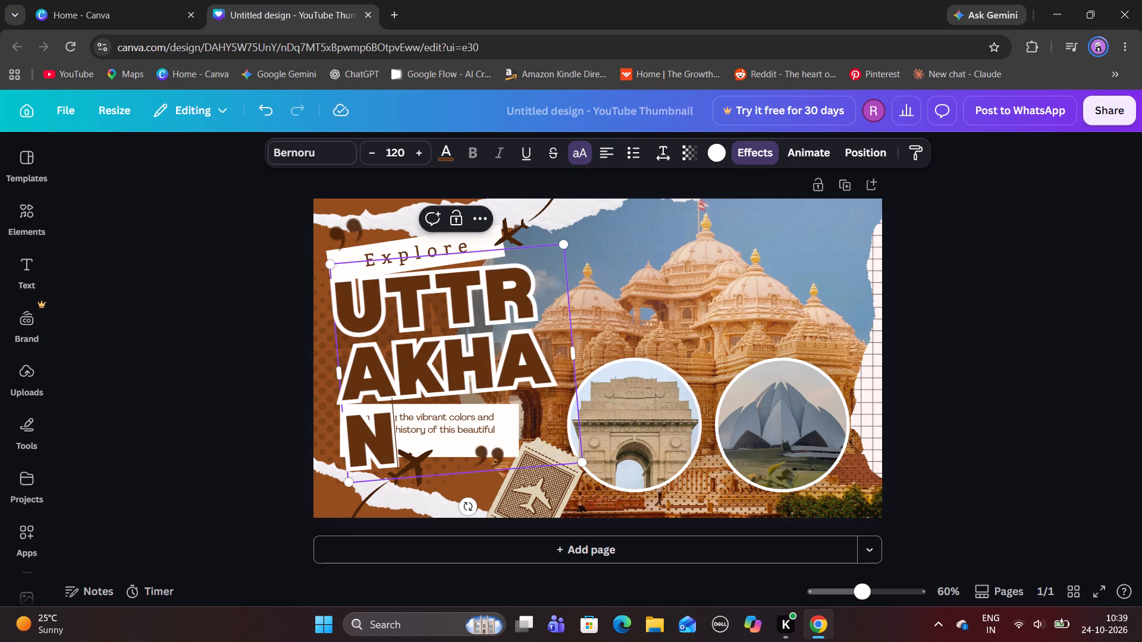
key("d")
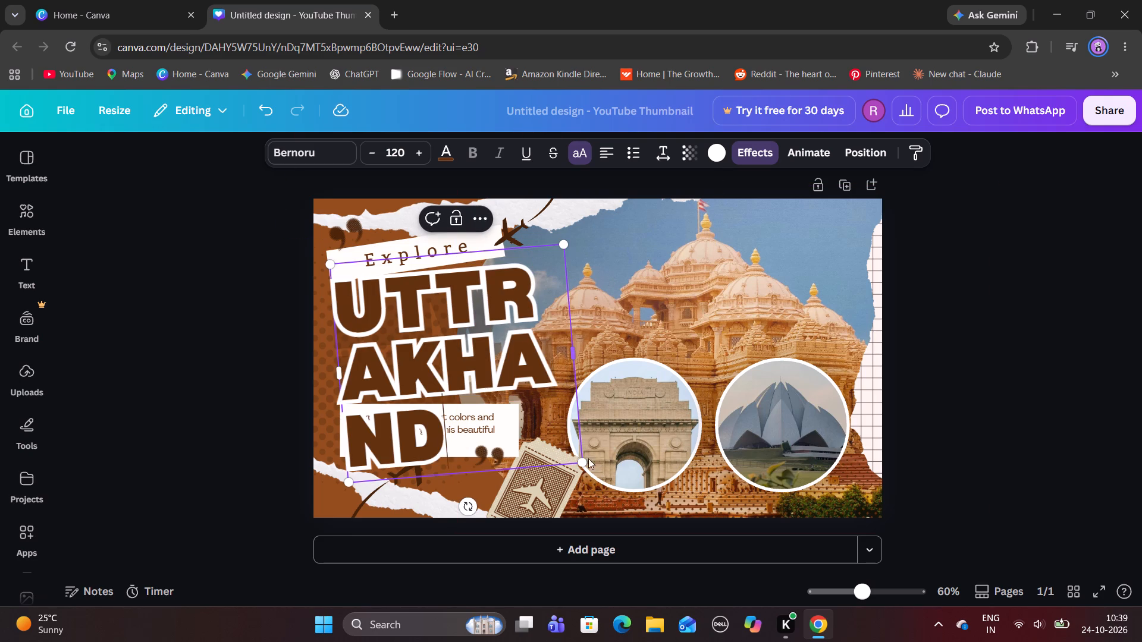
Resize and widen the UTTRAKHAND title so it fits on a single line at font size 90.5.
left_click_drag(581, 462, 556, 417)
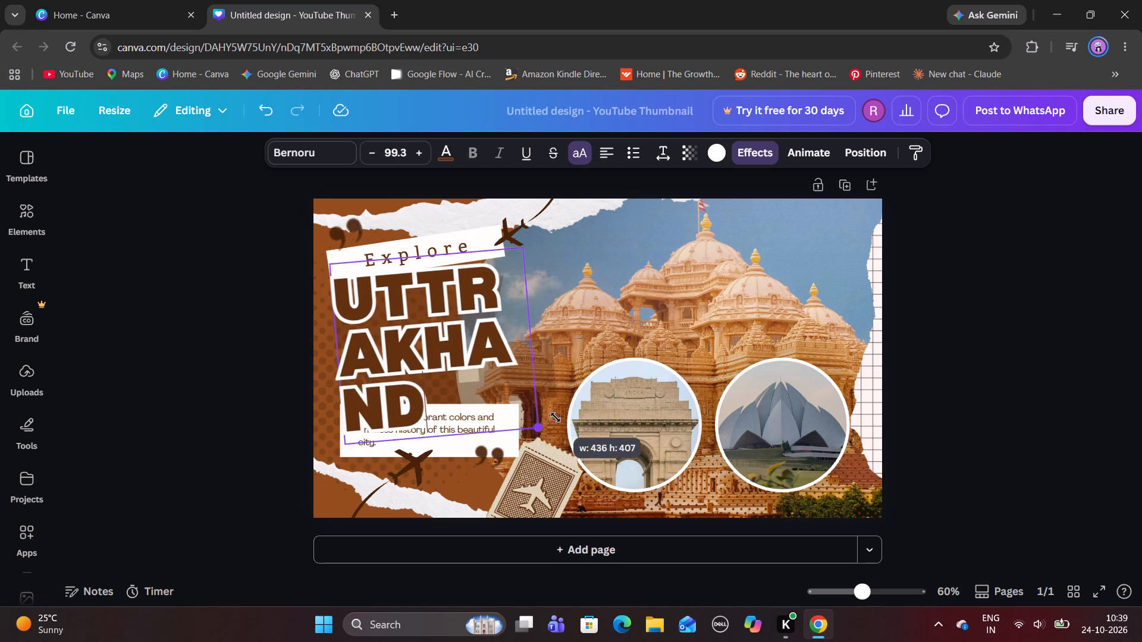
left_click_drag(556, 417, 564, 425)
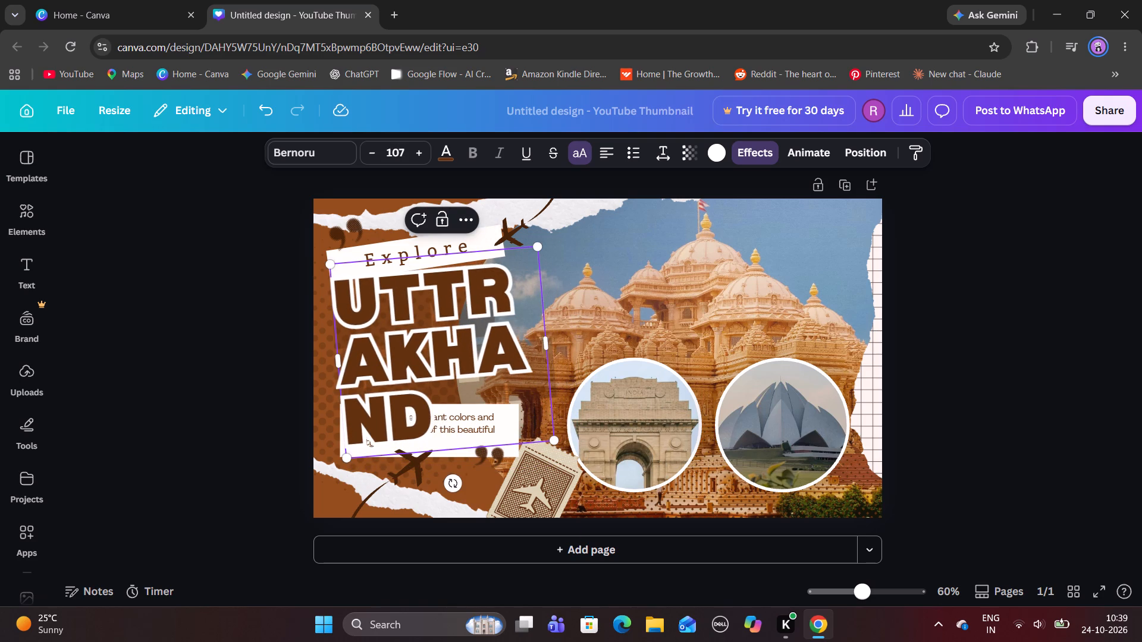
left_click_drag(548, 347, 583, 275)
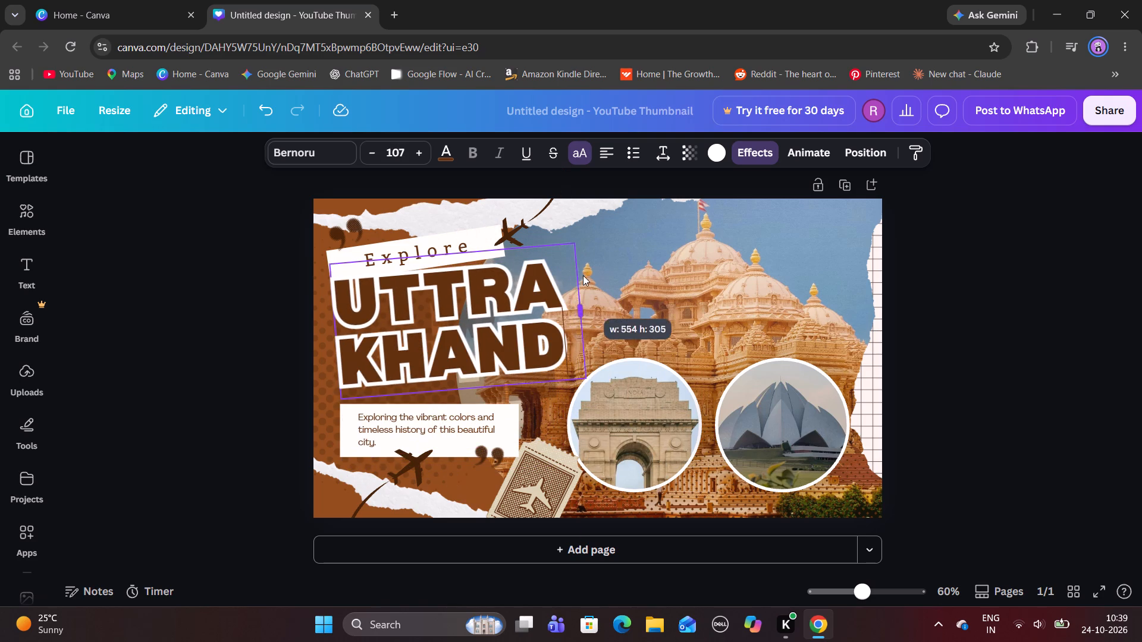
left_click_drag(583, 275, 685, 0)
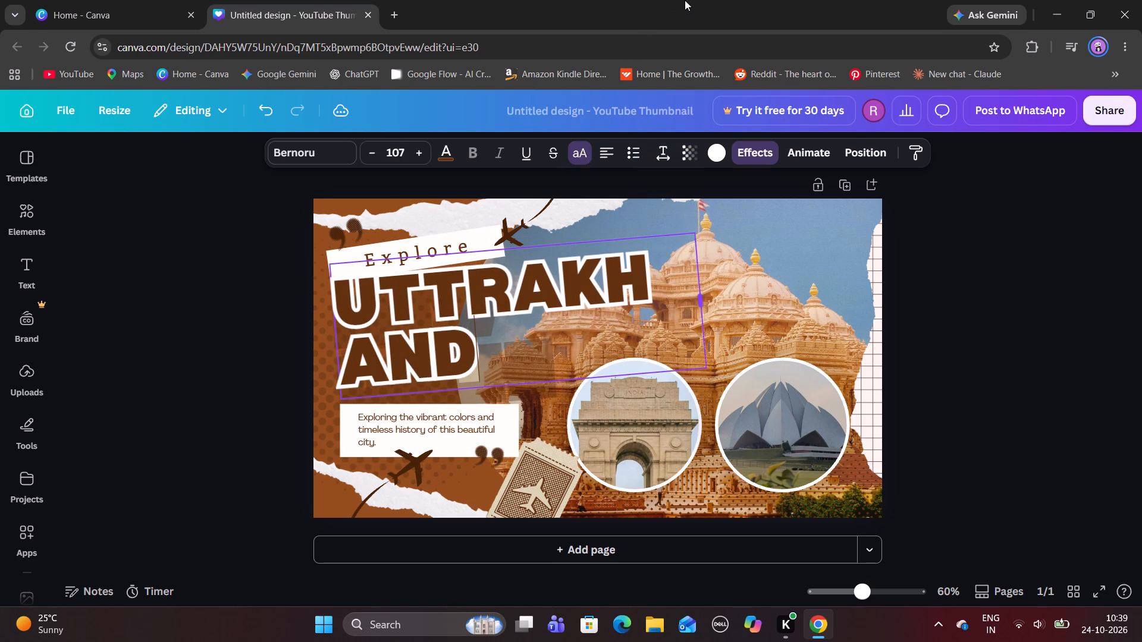
left_click_drag(685, 0, 775, 187)
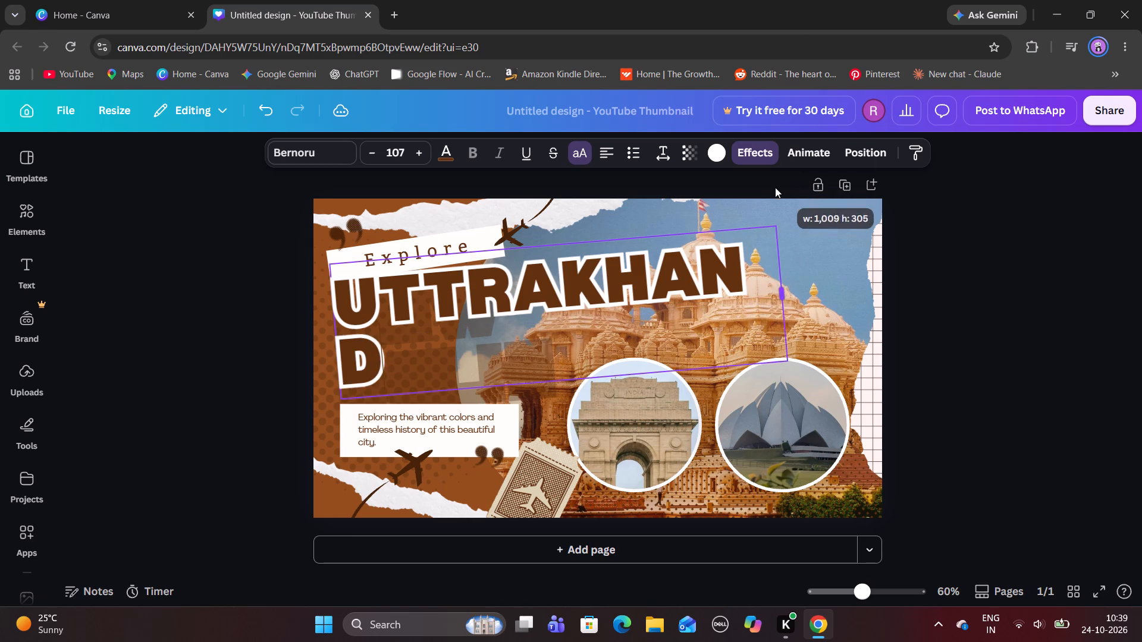
left_click_drag(775, 187, 811, 192)
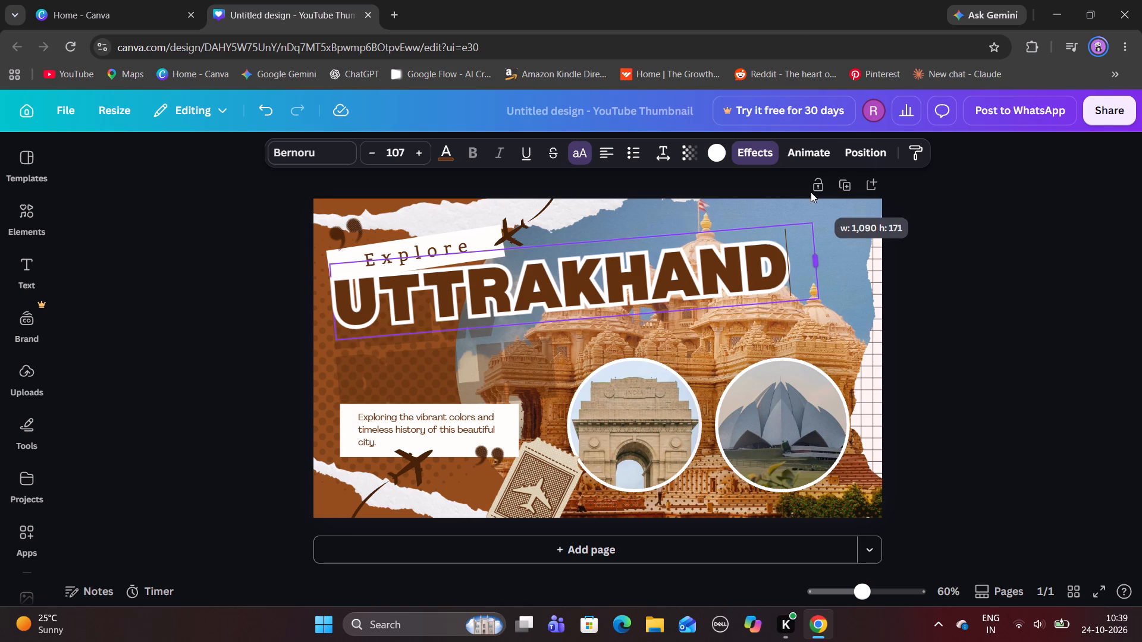
left_click_drag(811, 192, 794, 203)
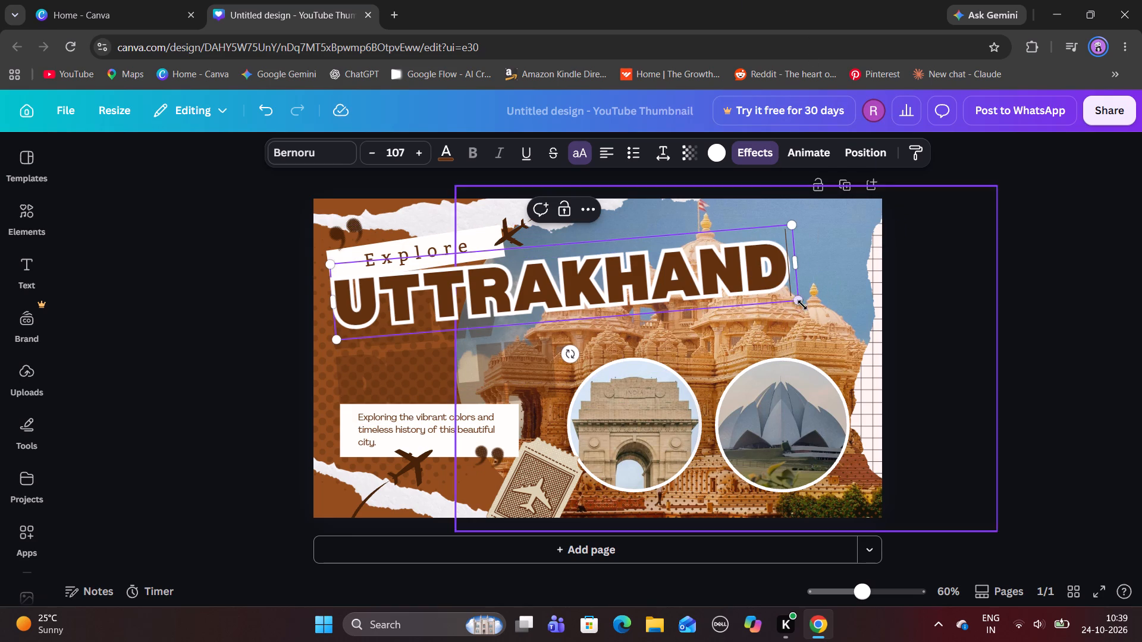
left_click_drag(800, 298, 727, 311)
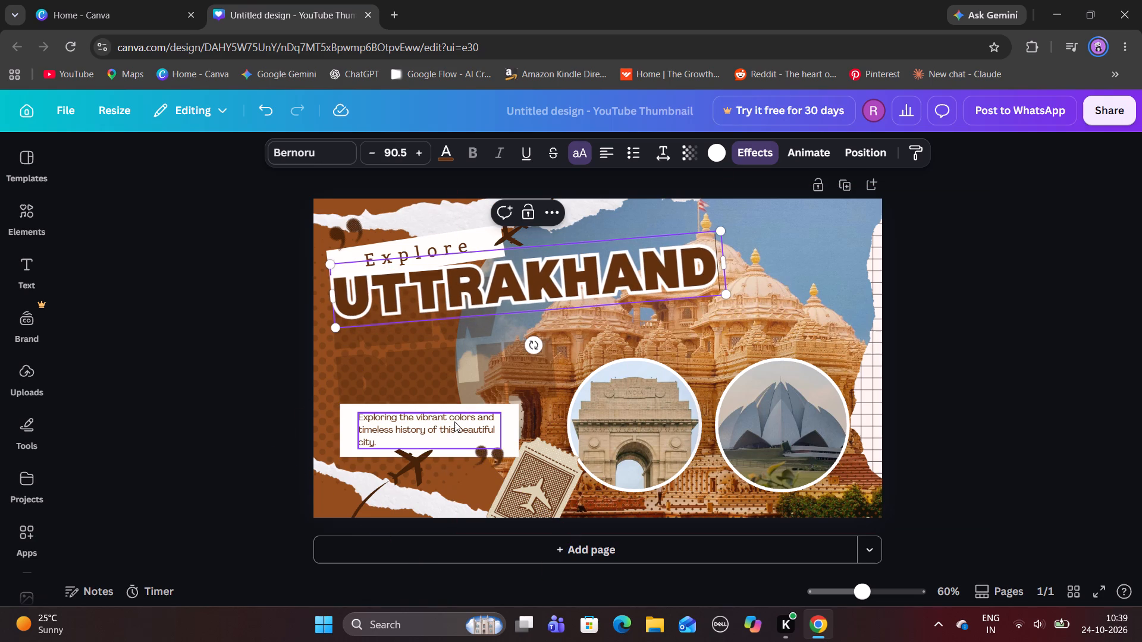
Move the white caption box up directly beneath the UTTRAKHAND title and nudge the title down to meet it.
left_click_drag(454, 421, 452, 413)
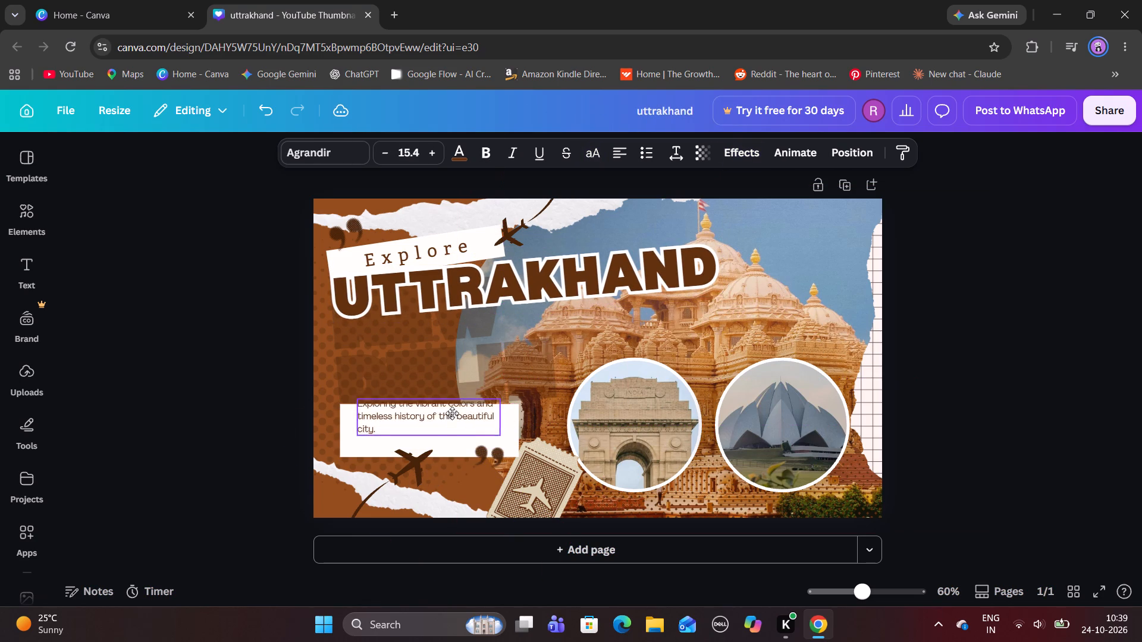
left_click_drag(452, 413, 446, 423)
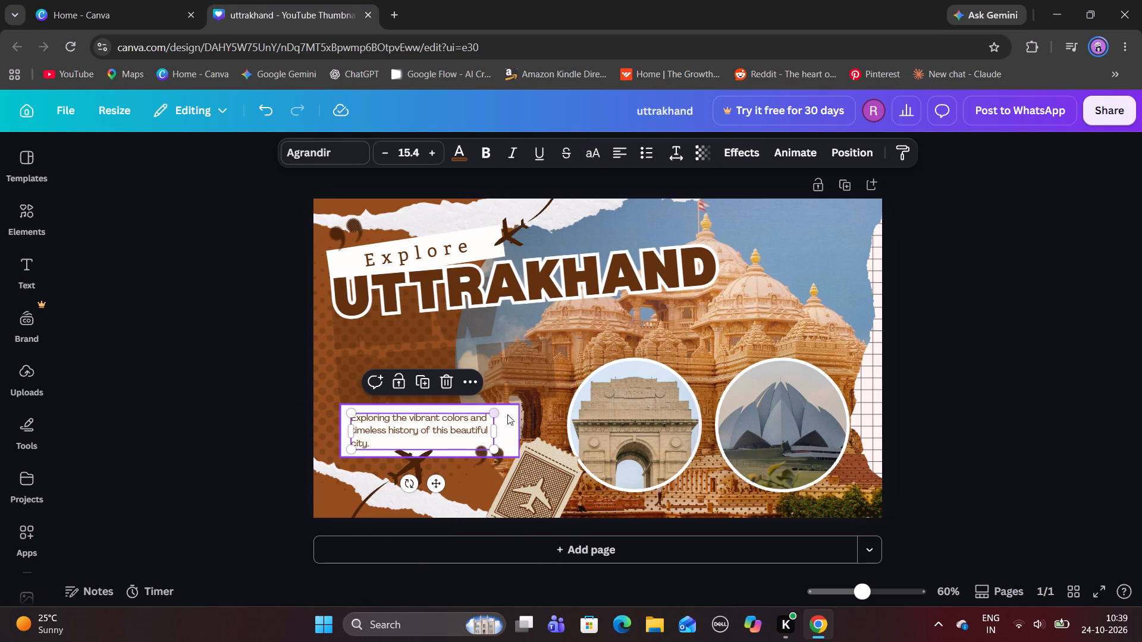
left_click_drag(506, 415, 507, 349)
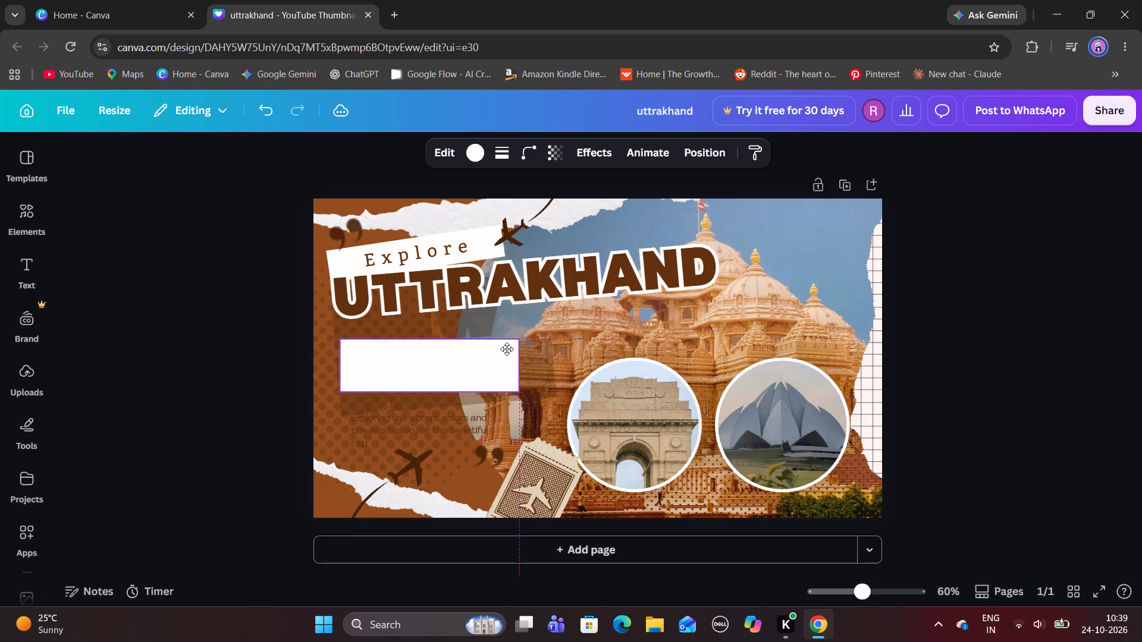
left_click_drag(507, 349, 500, 318)
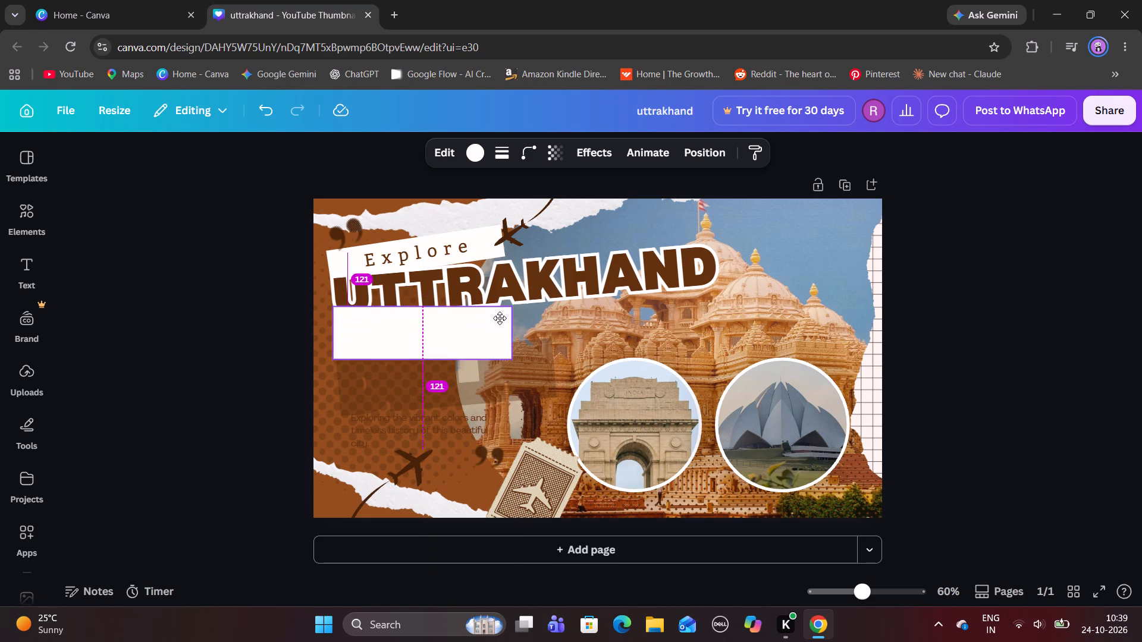
left_click_drag(500, 318, 500, 326)
left_click(516, 295)
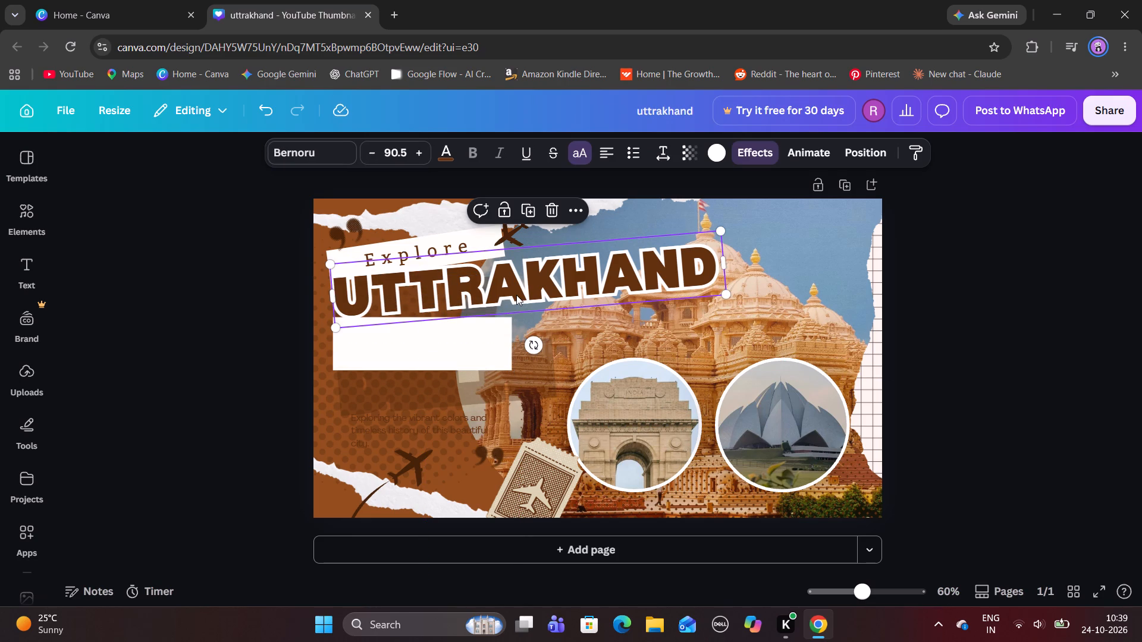
left_click_drag(516, 295, 519, 290)
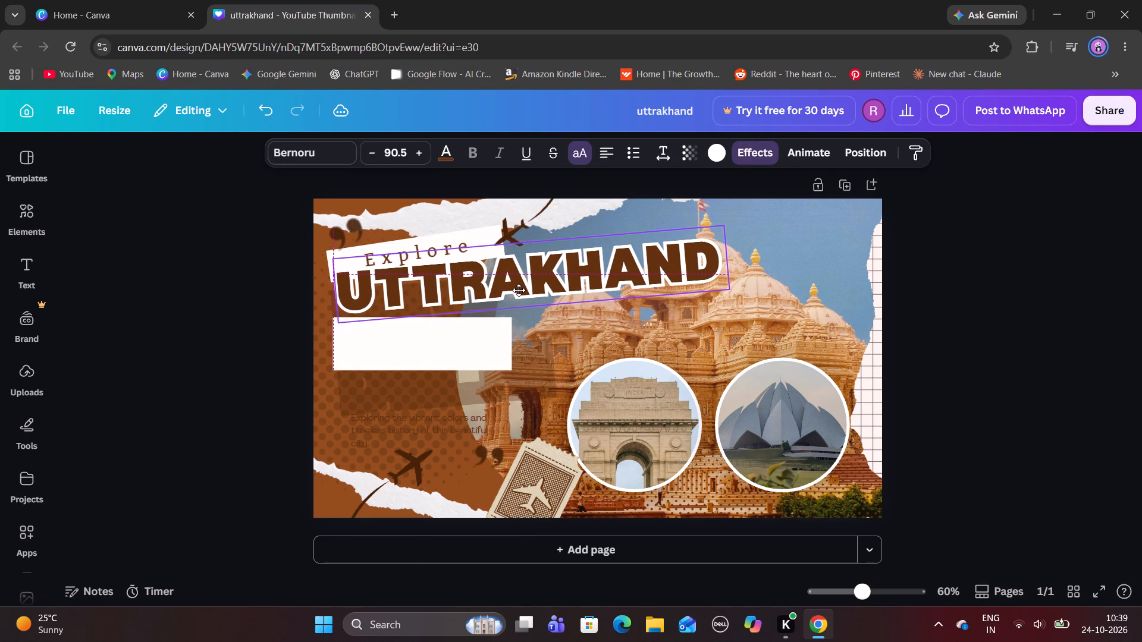
left_click_drag(519, 290, 516, 300)
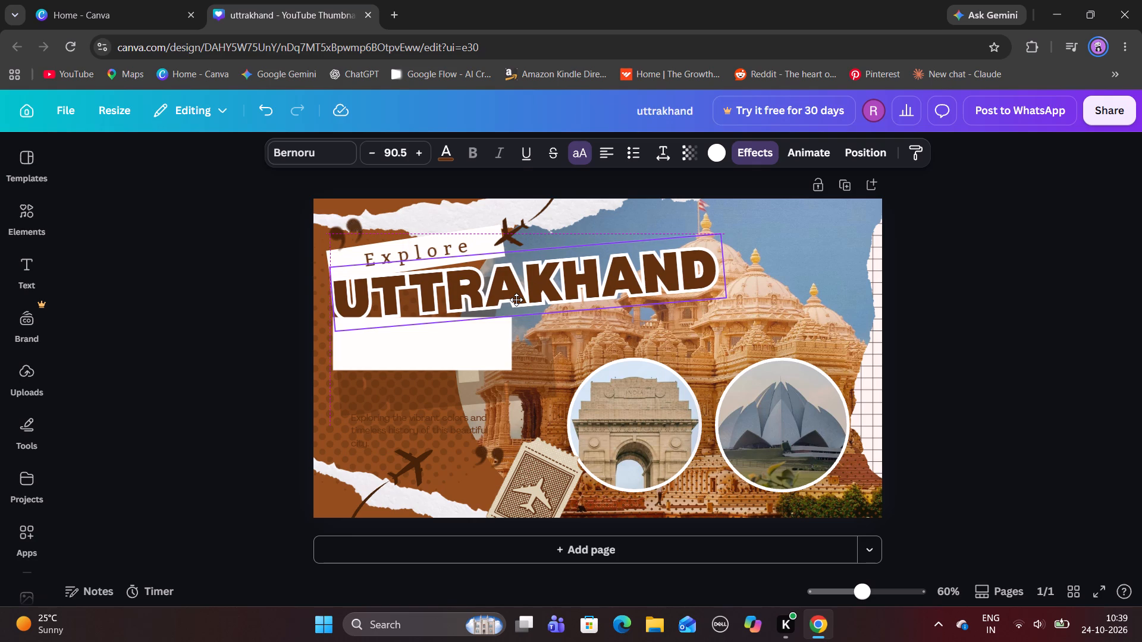
left_click_drag(516, 300, 516, 300)
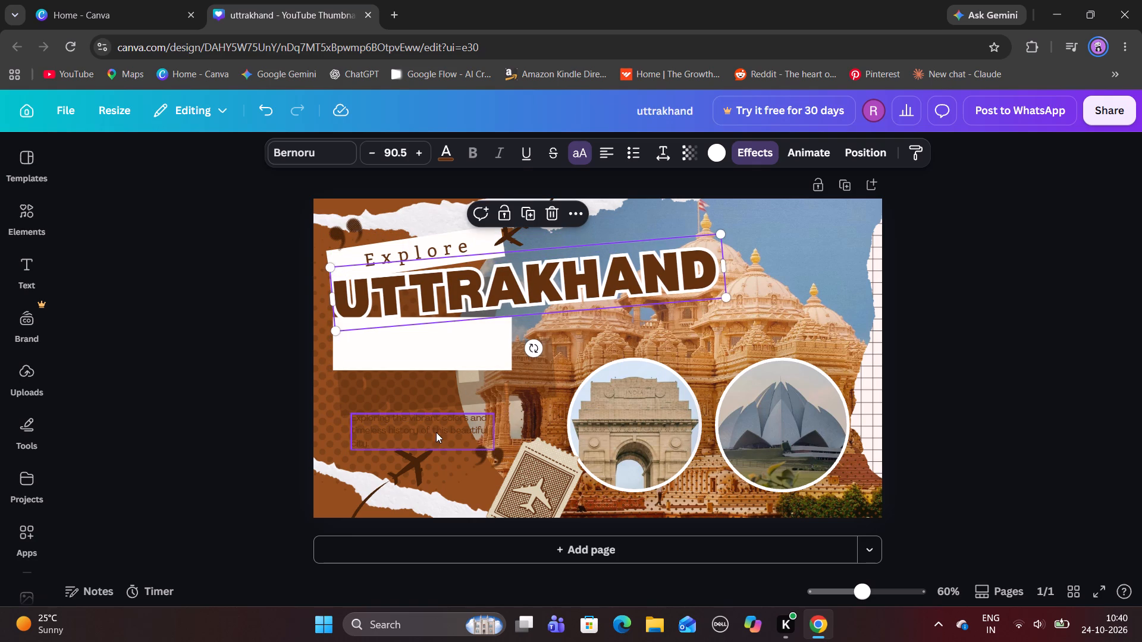
Move the "Exploring the vibrant colors" description up and center it on the white box beneath the title.
left_click_drag(437, 429, 431, 338)
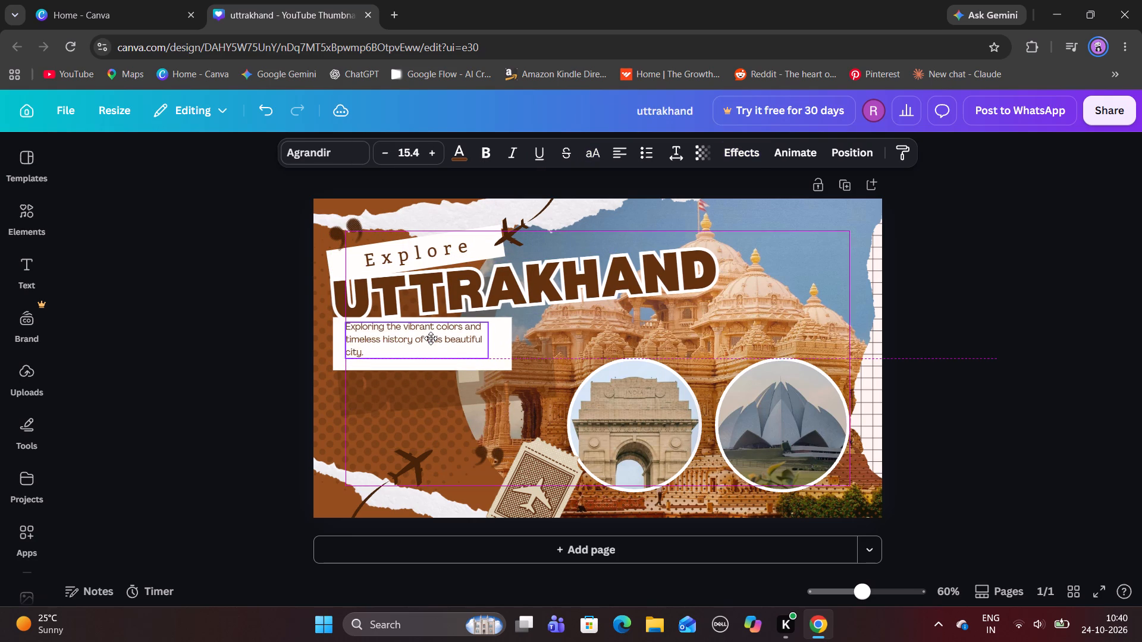
left_click_drag(431, 338, 431, 342)
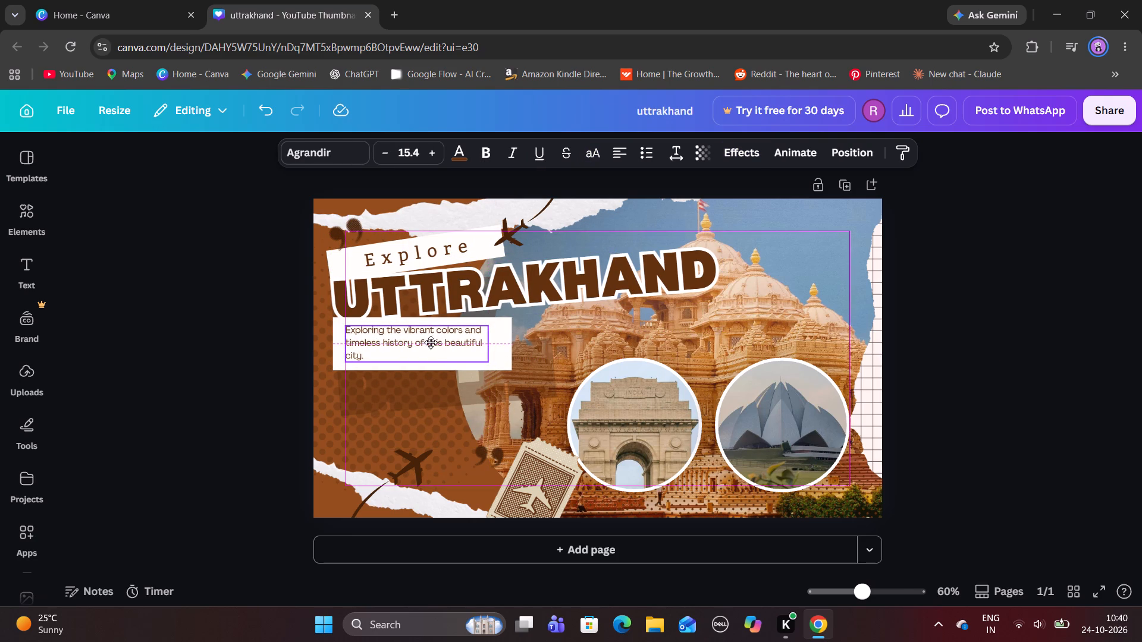
left_click_drag(431, 342, 431, 344)
left_click_drag(431, 344, 430, 338)
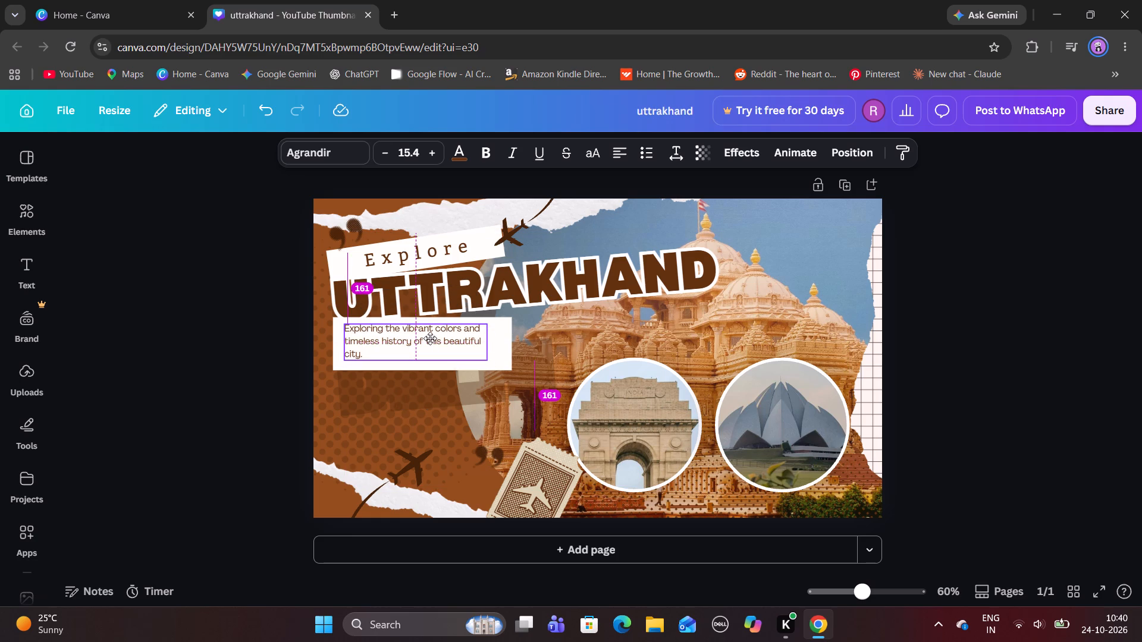
left_click_drag(430, 338, 437, 342)
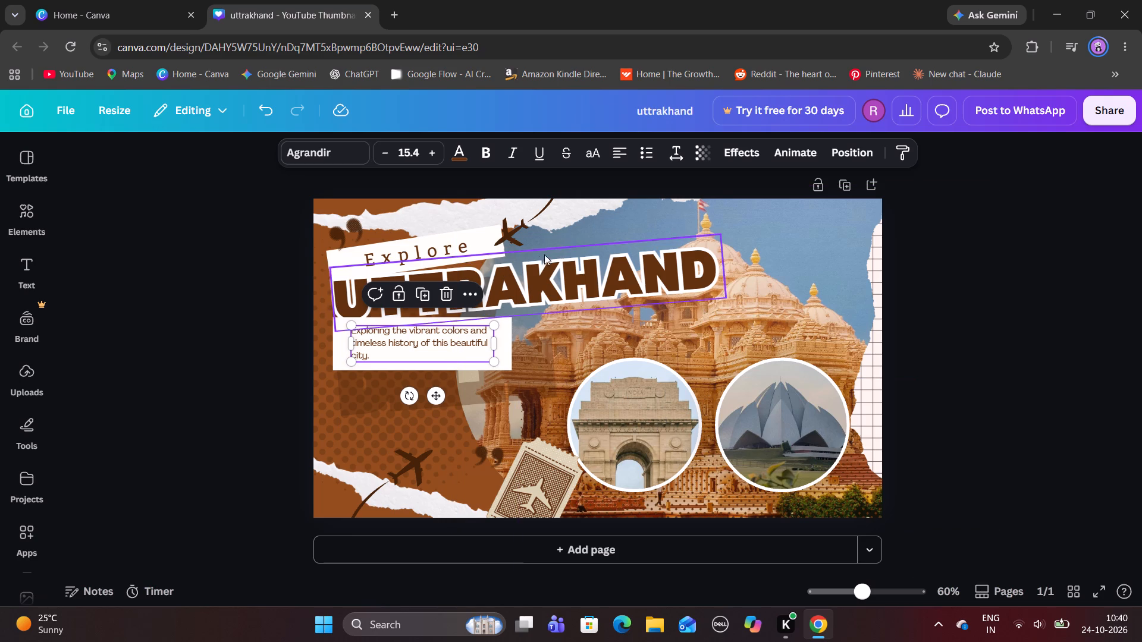
Enlarge the upper airplane graphic to about 289 × 344 and place it below the end of the title, its trail curving around the D.
double_click(517, 229)
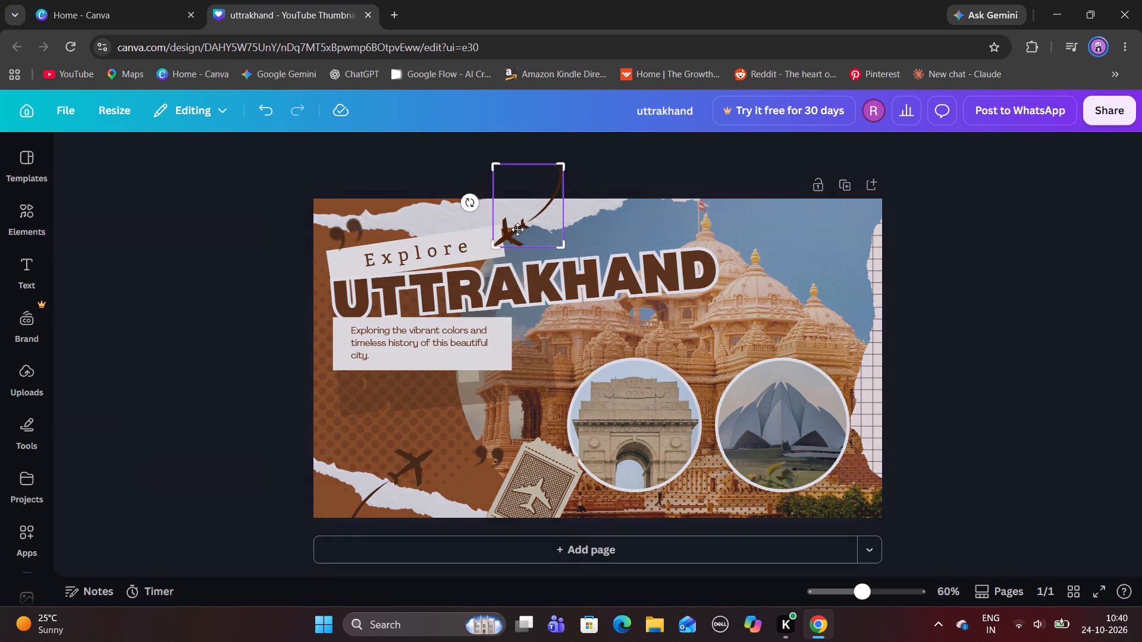
left_click(531, 236)
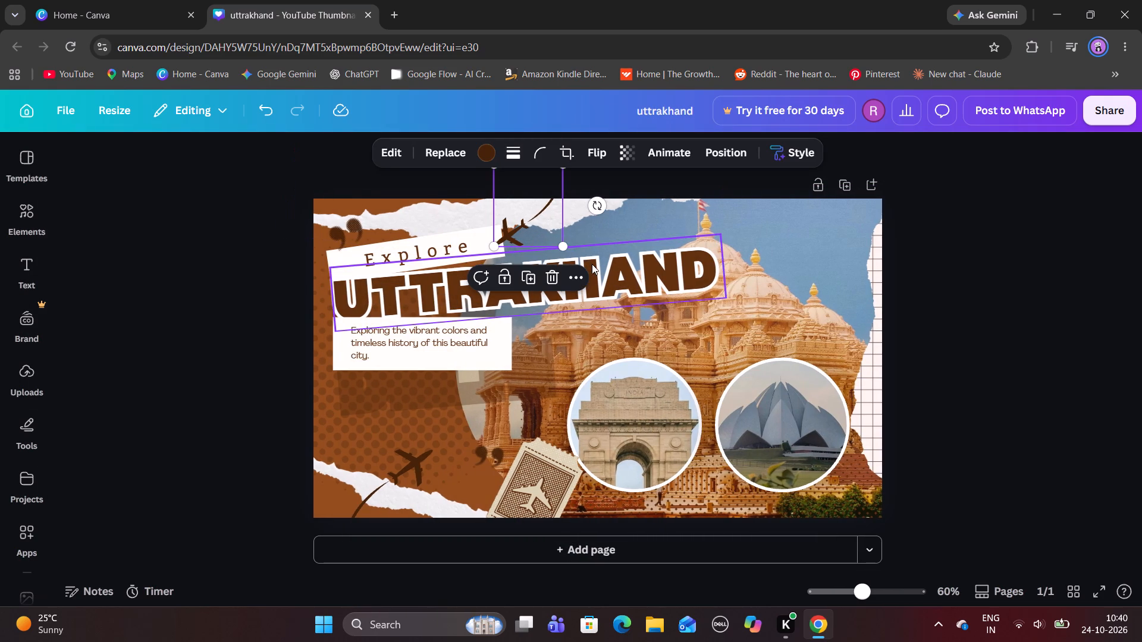
left_click_drag(564, 244, 588, 259)
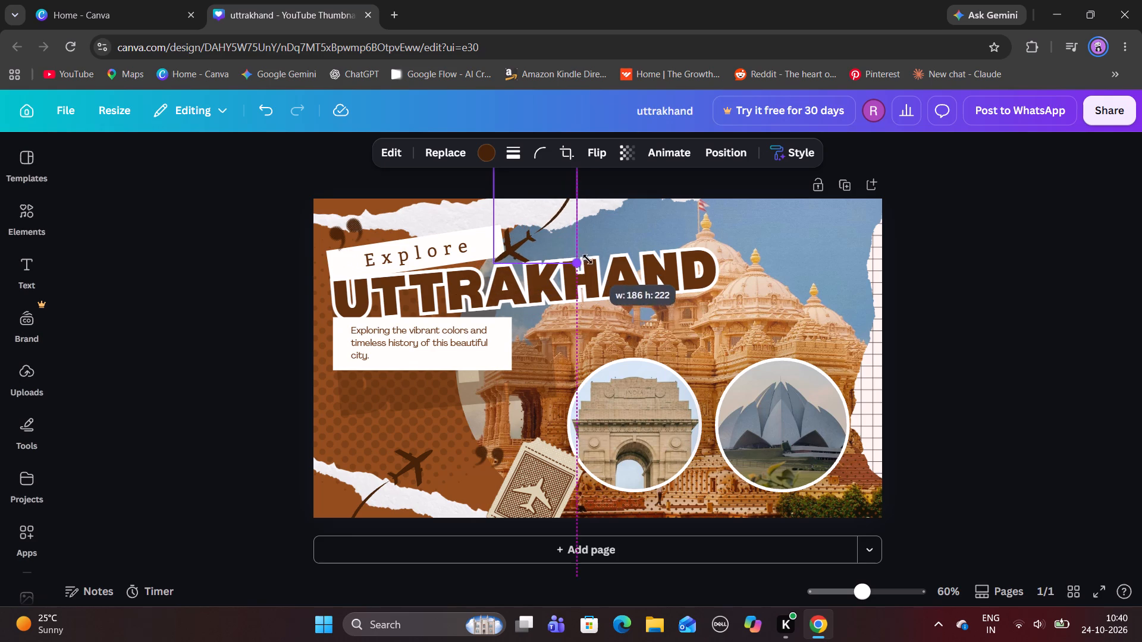
left_click_drag(588, 259, 633, 303)
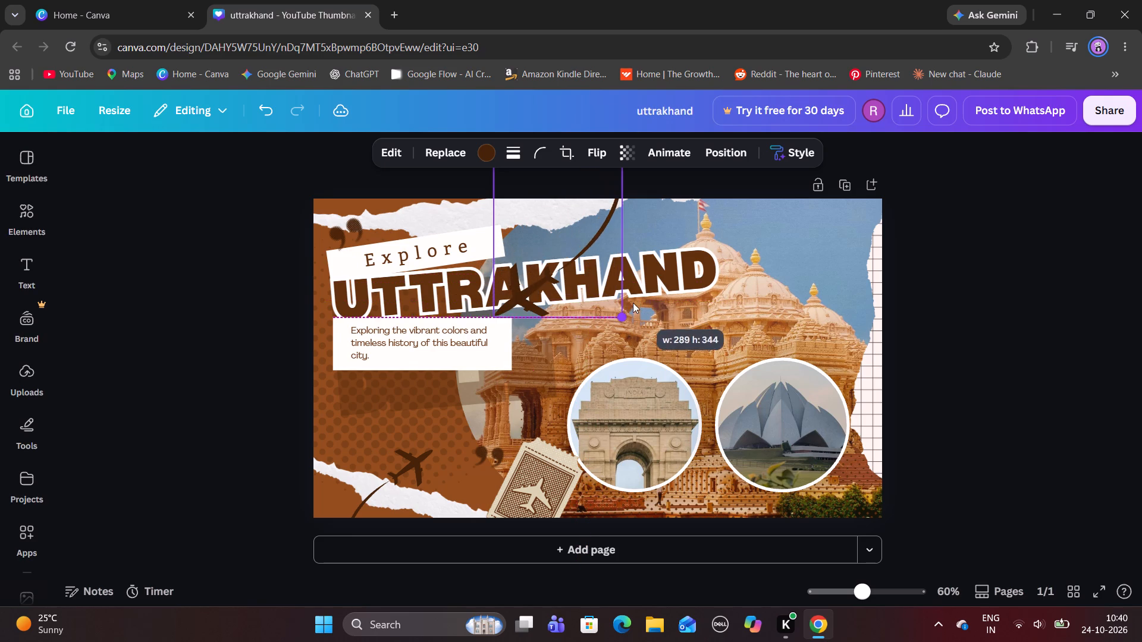
left_click_drag(603, 226, 674, 255)
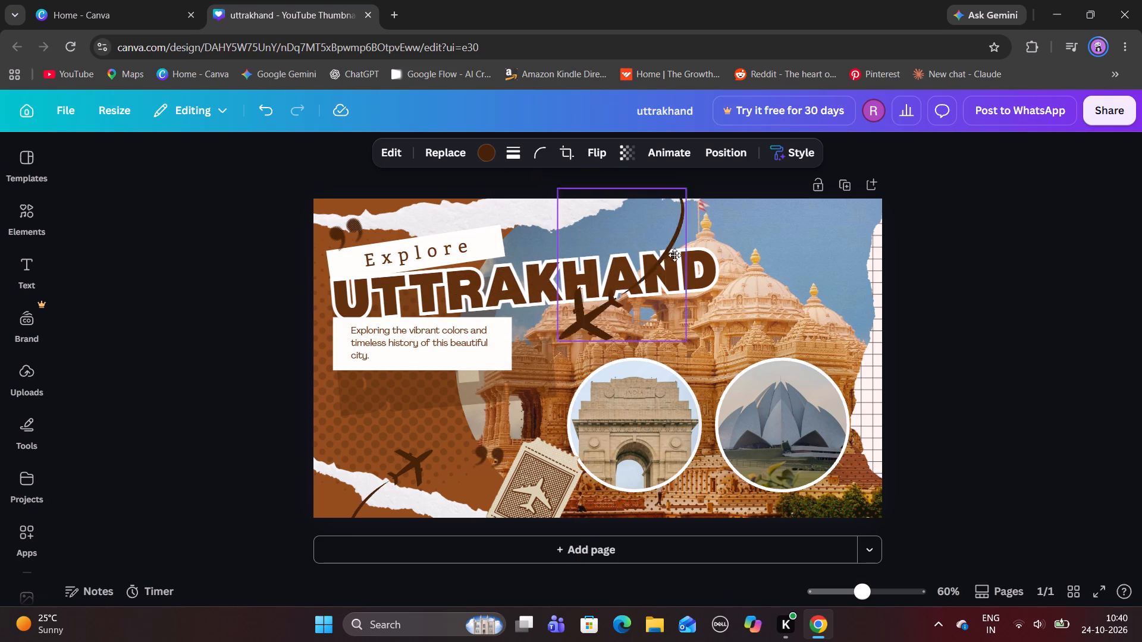
left_click_drag(674, 255, 736, 272)
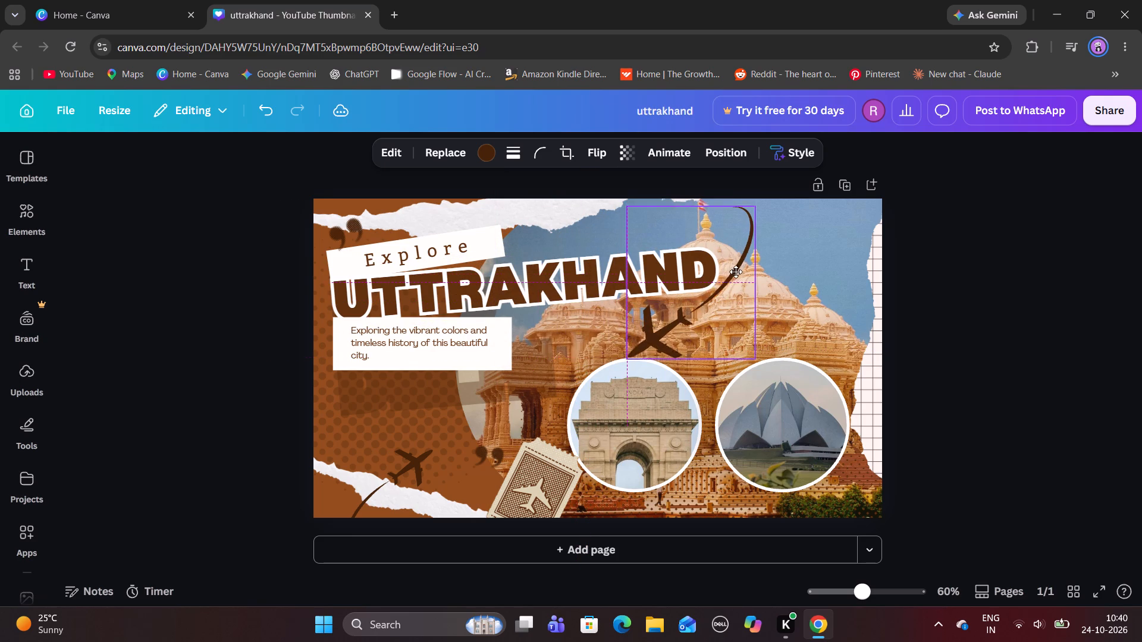
left_click_drag(736, 272, 708, 302)
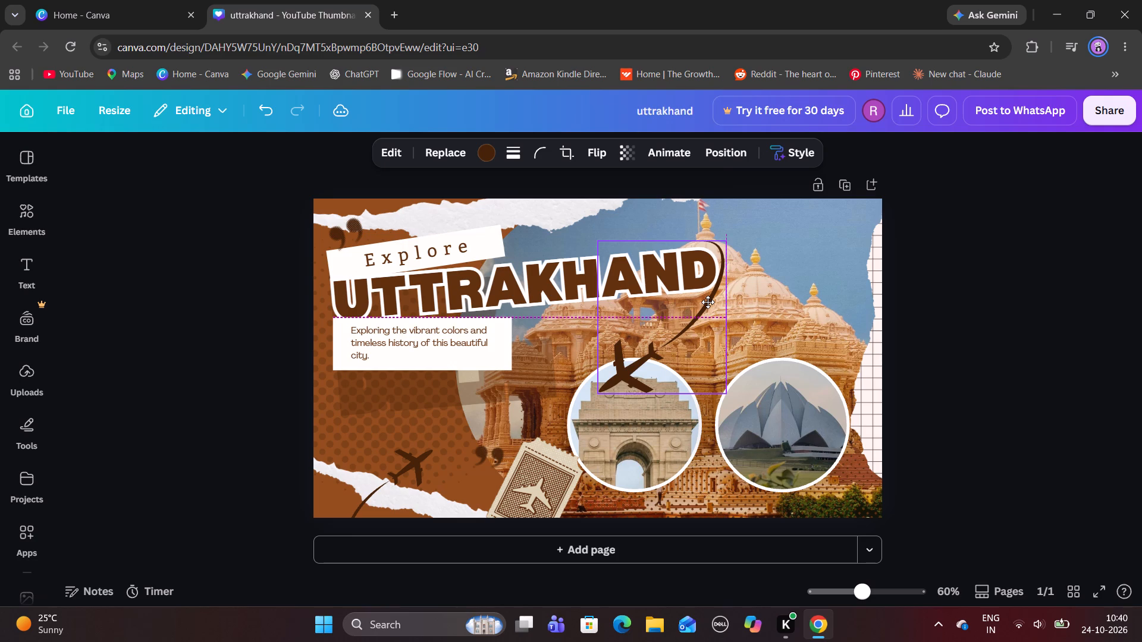
left_click_drag(708, 302, 709, 310)
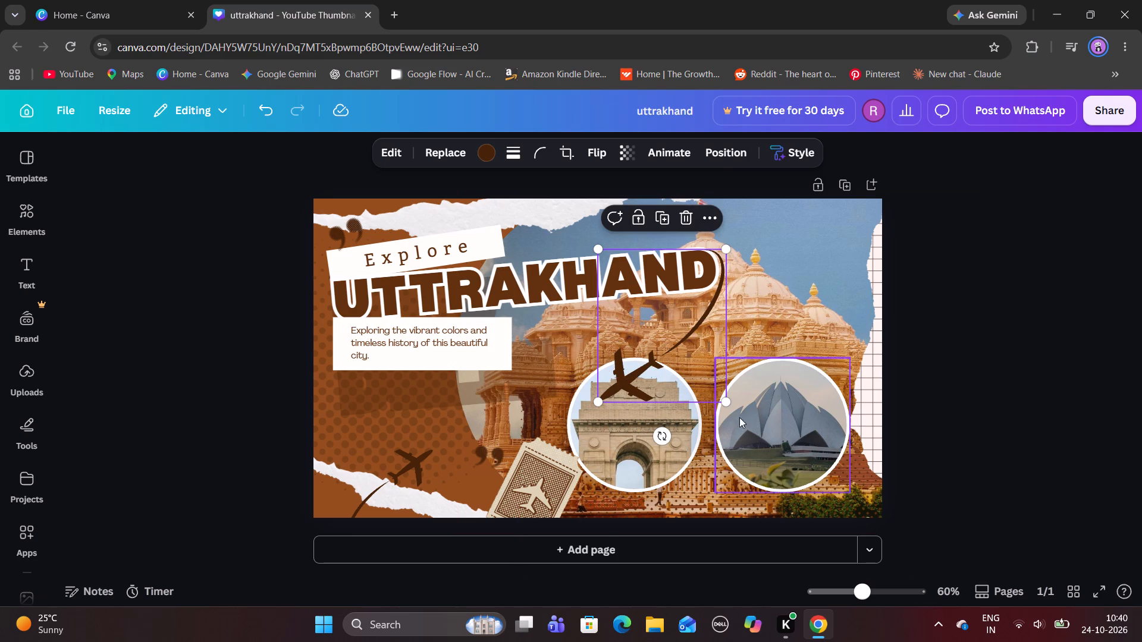
Stack the two circular photos along the thumbnail's right edge, with the India Gate photo above the Lotus Temple photo.
left_click(646, 443)
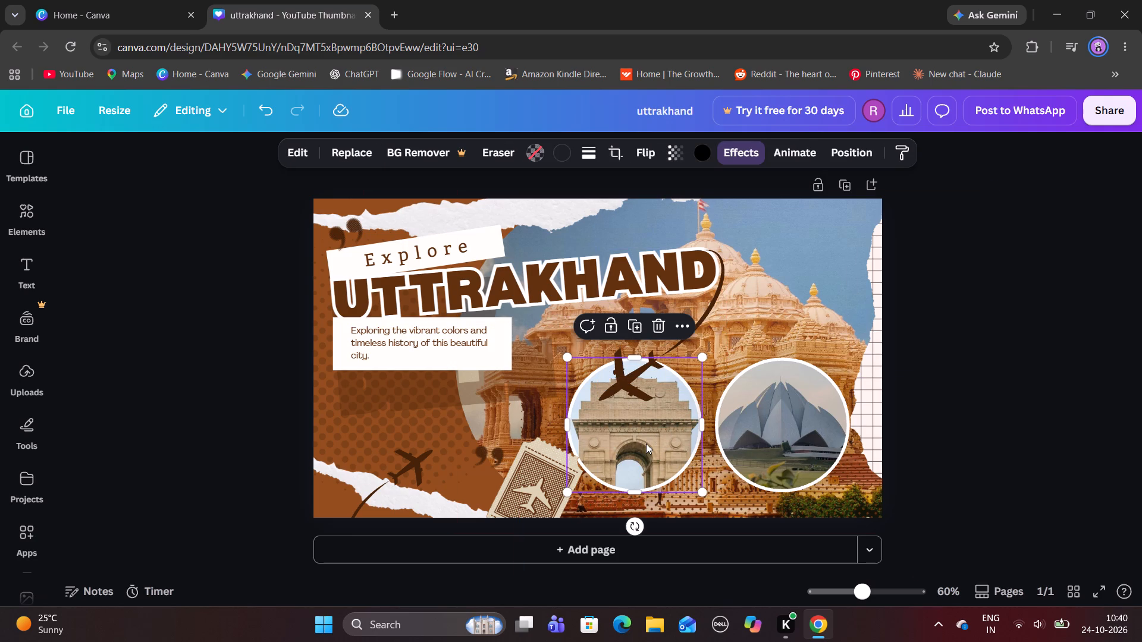
left_click_drag(646, 443, 753, 387)
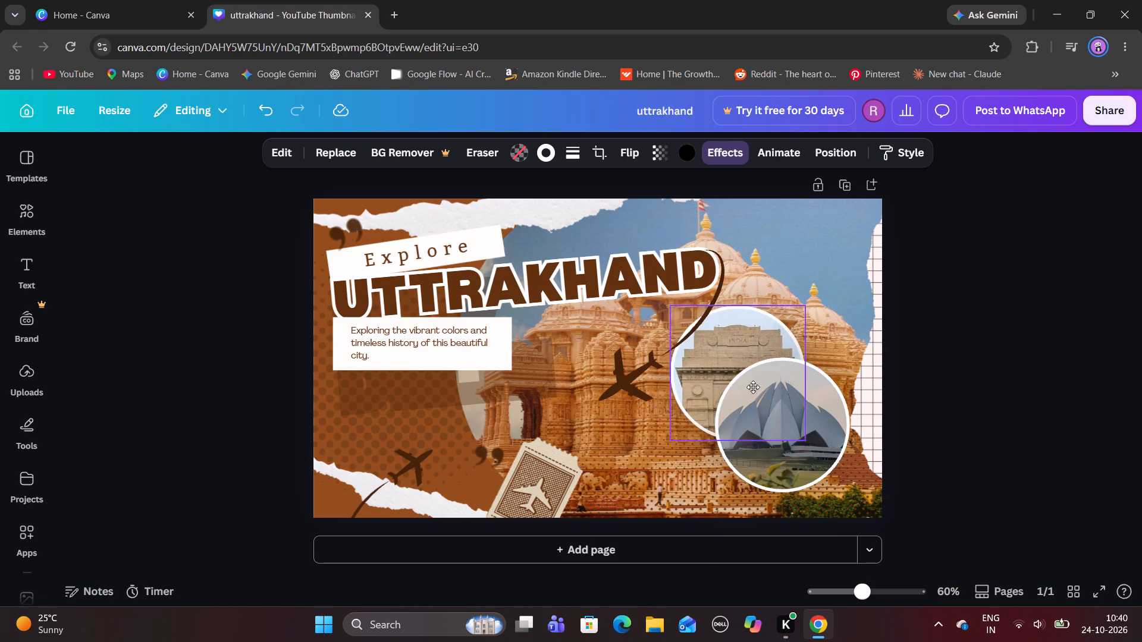
left_click_drag(753, 387, 842, 338)
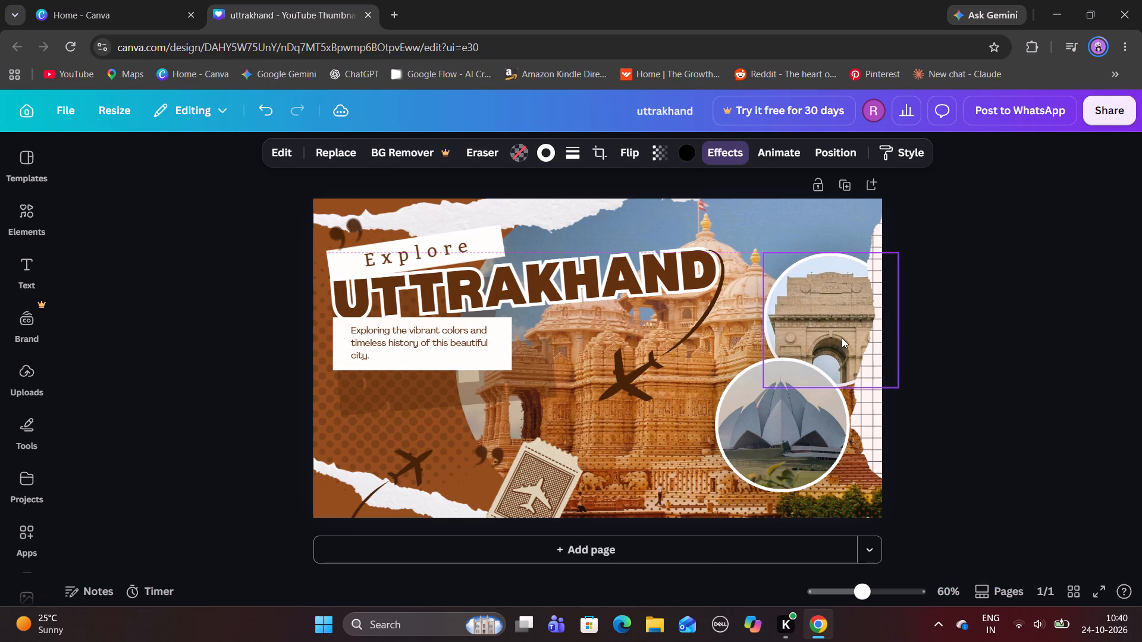
left_click_drag(794, 416, 821, 432)
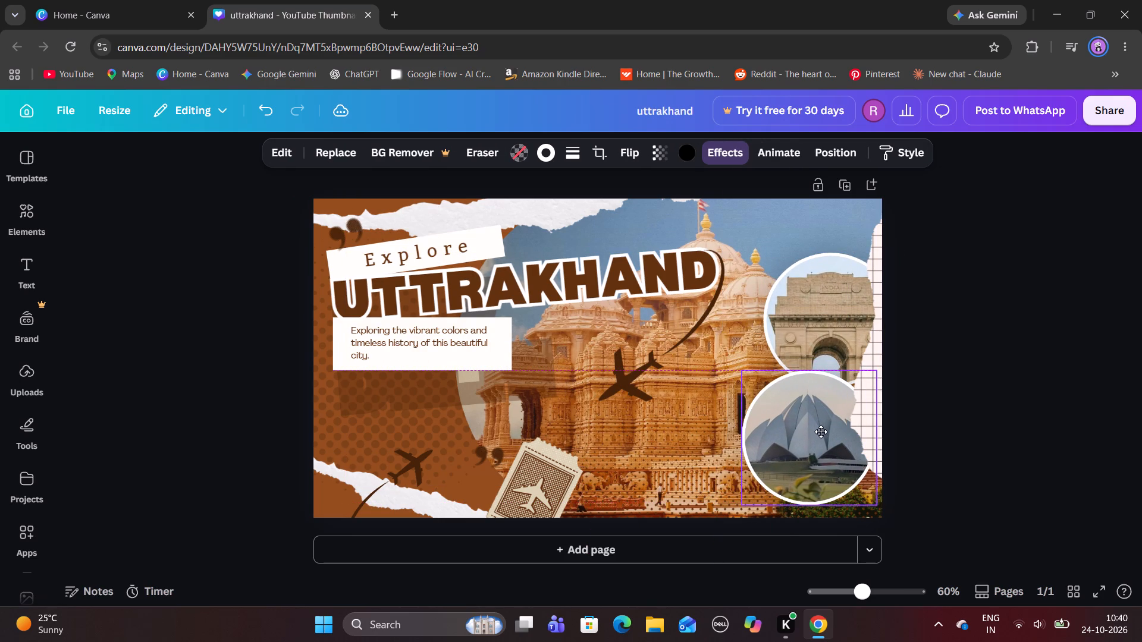
left_click_drag(821, 432, 820, 433)
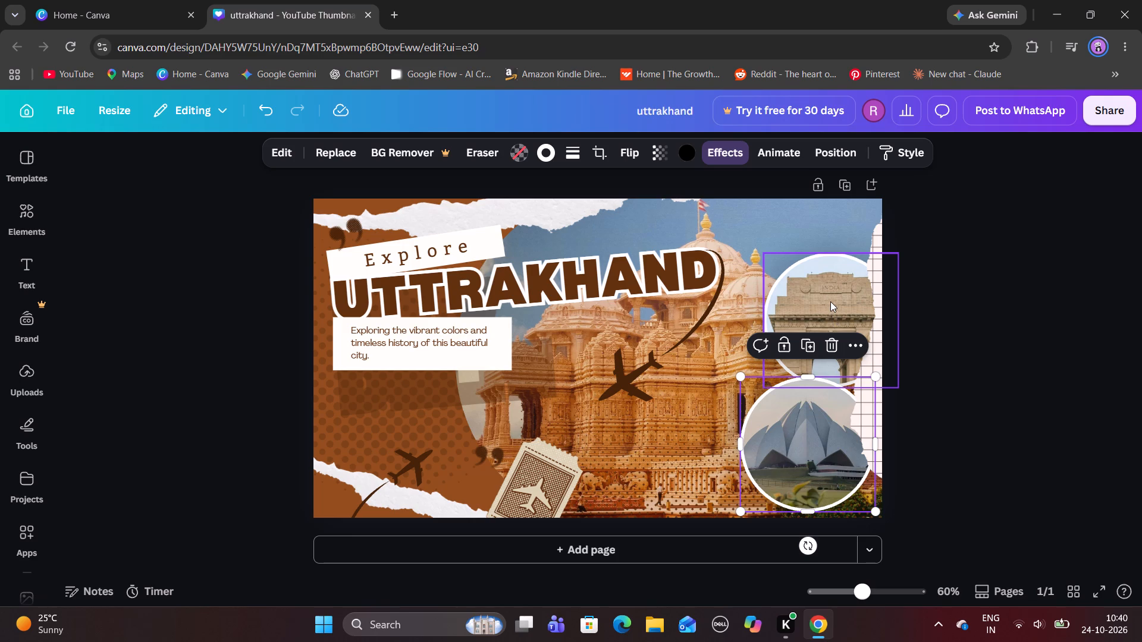
left_click_drag(830, 301, 829, 287)
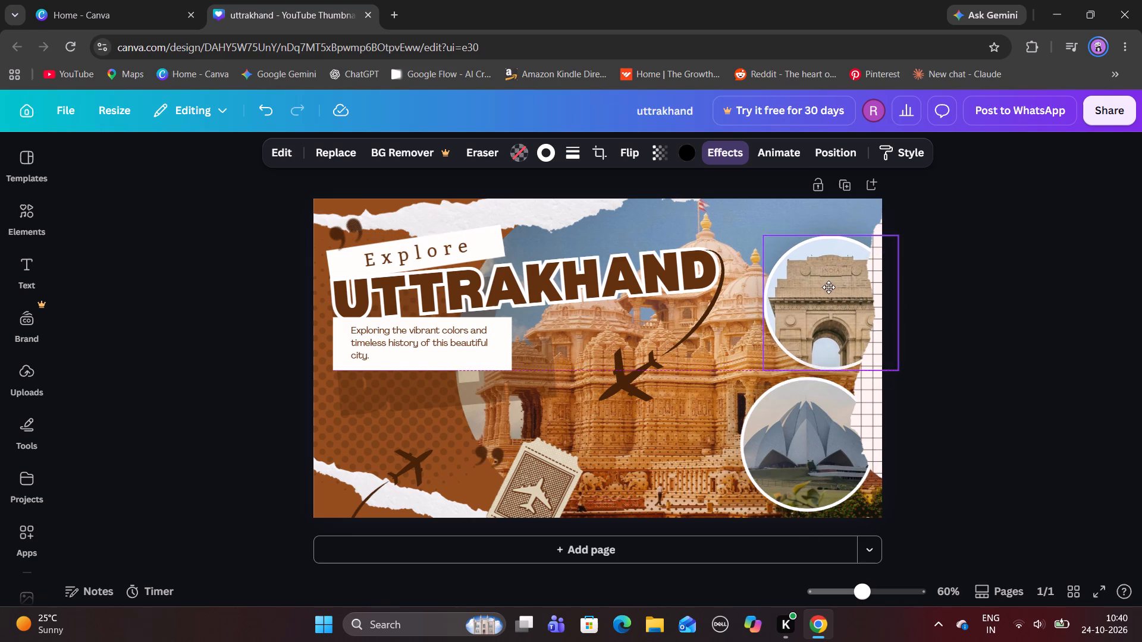
left_click_drag(829, 287, 826, 295)
left_click_drag(792, 421, 798, 405)
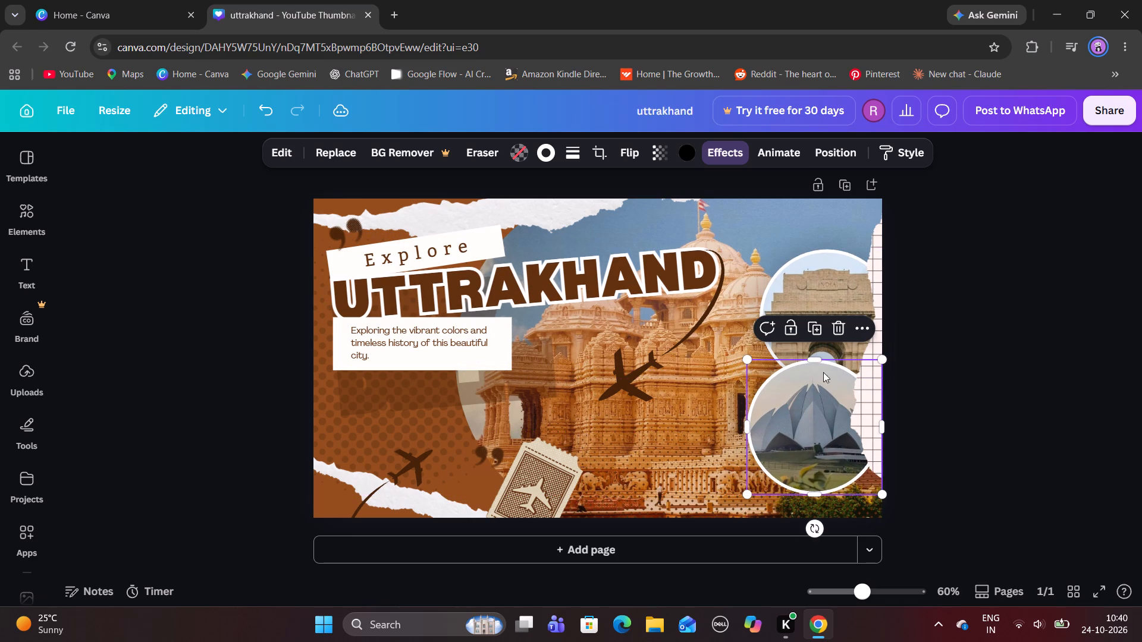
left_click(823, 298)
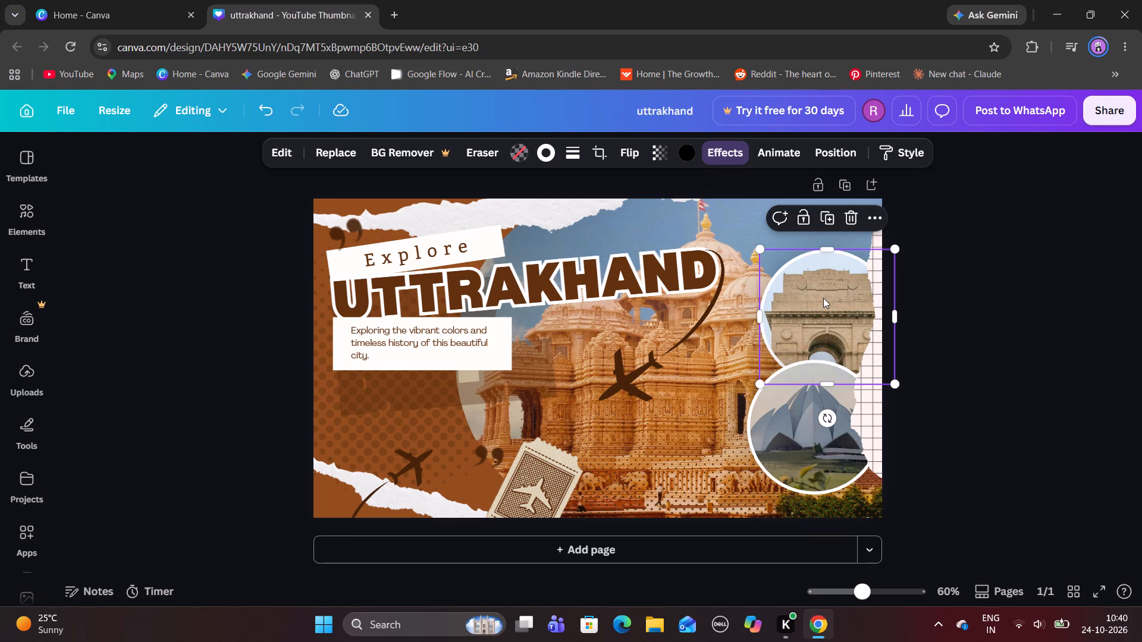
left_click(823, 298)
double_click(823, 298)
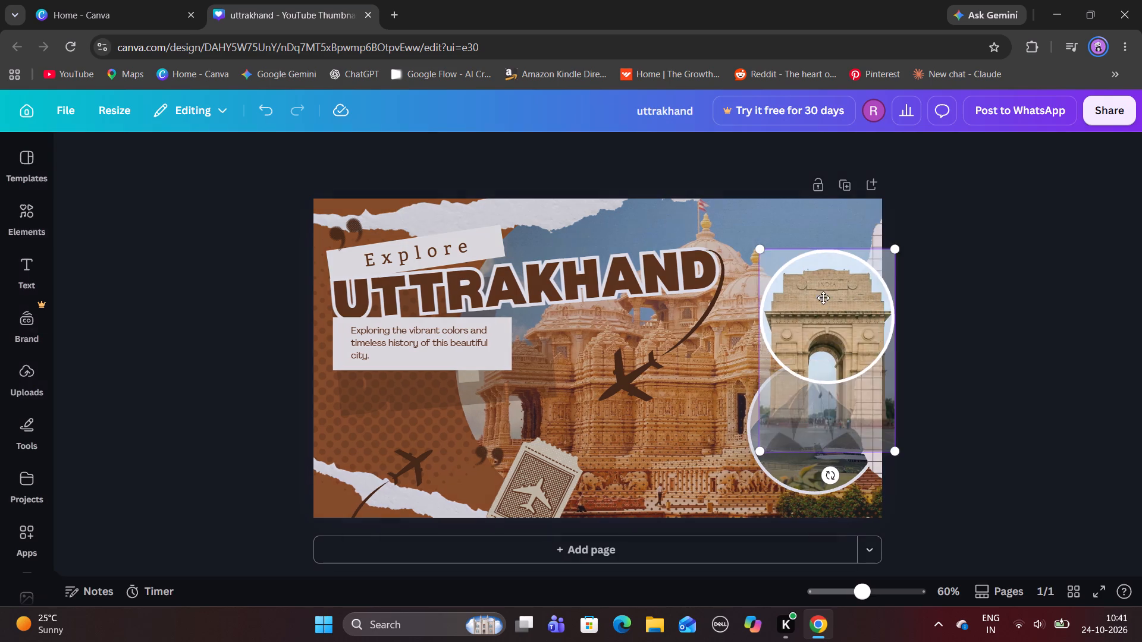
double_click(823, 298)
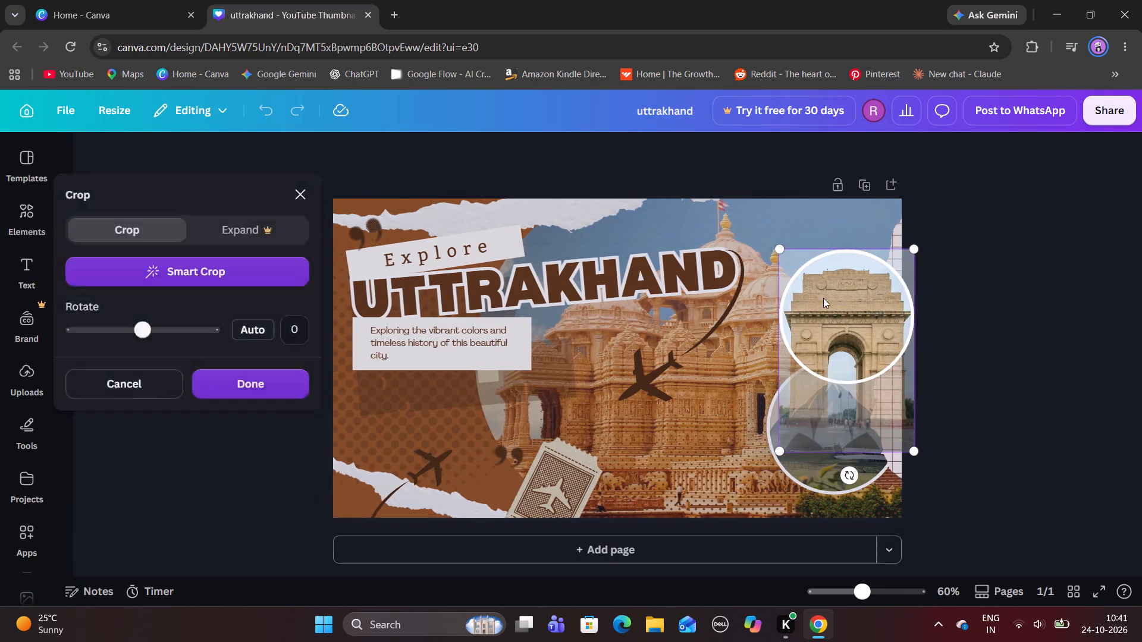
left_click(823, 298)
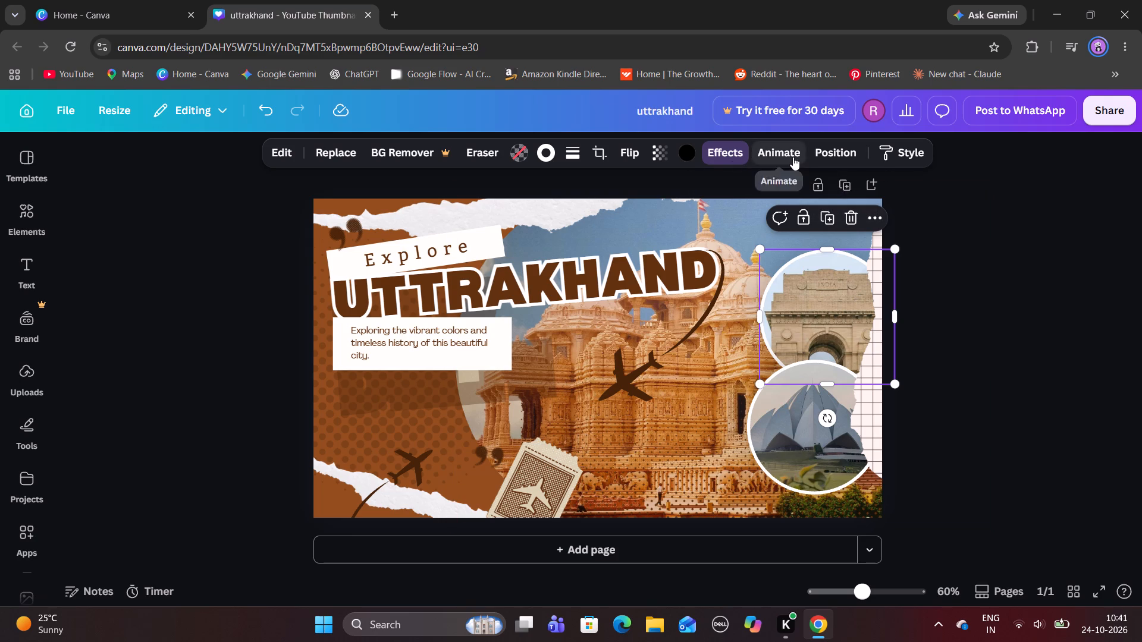
Replace the India Gate photo in the upper circle with the orange sunlit mountain peak found by searching photos for "mountains".
left_click(343, 160)
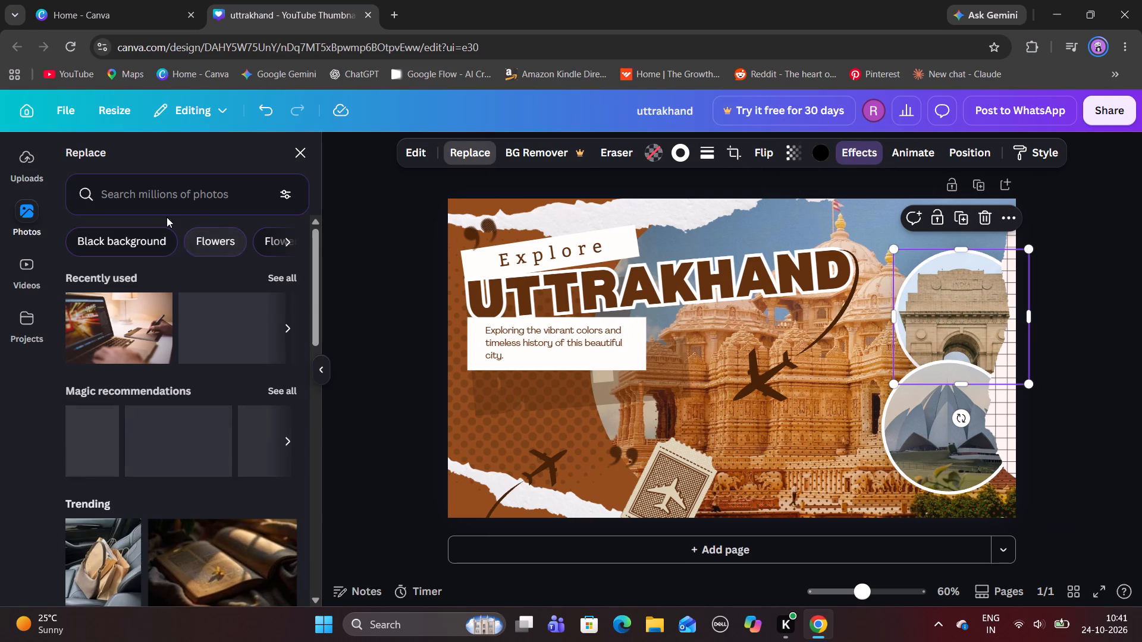
left_click(182, 196)
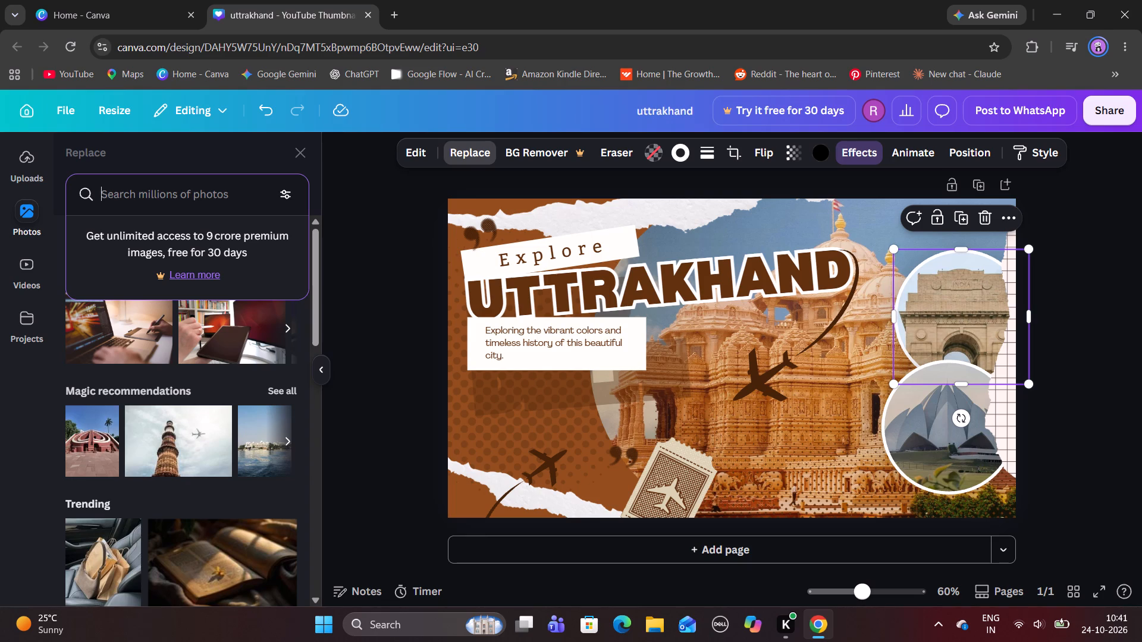
type("mountains")
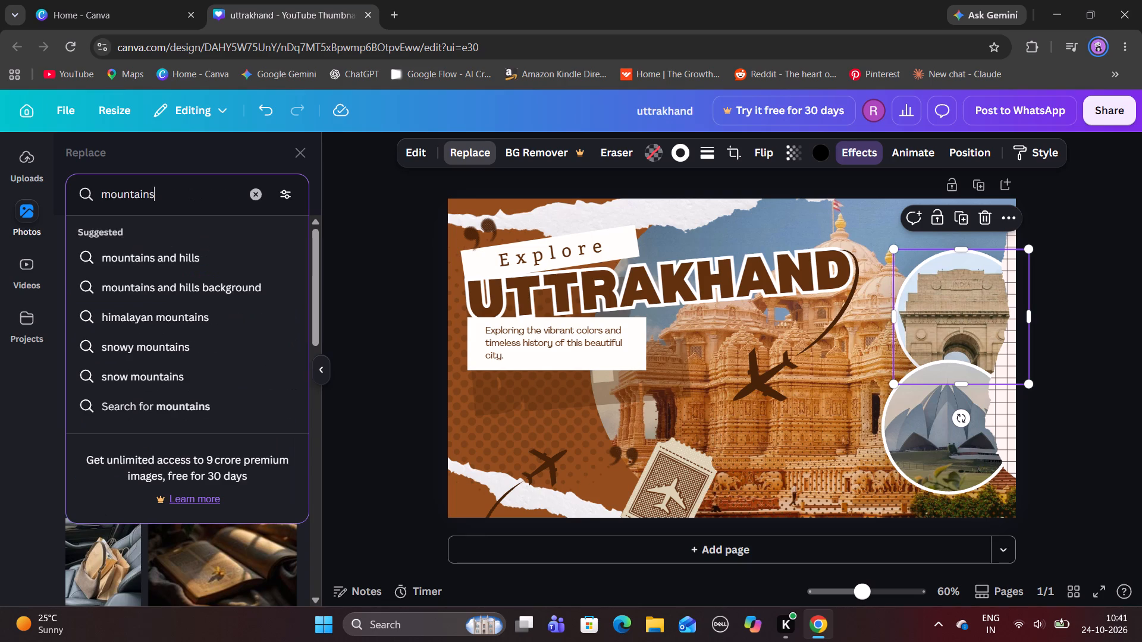
key("Return")
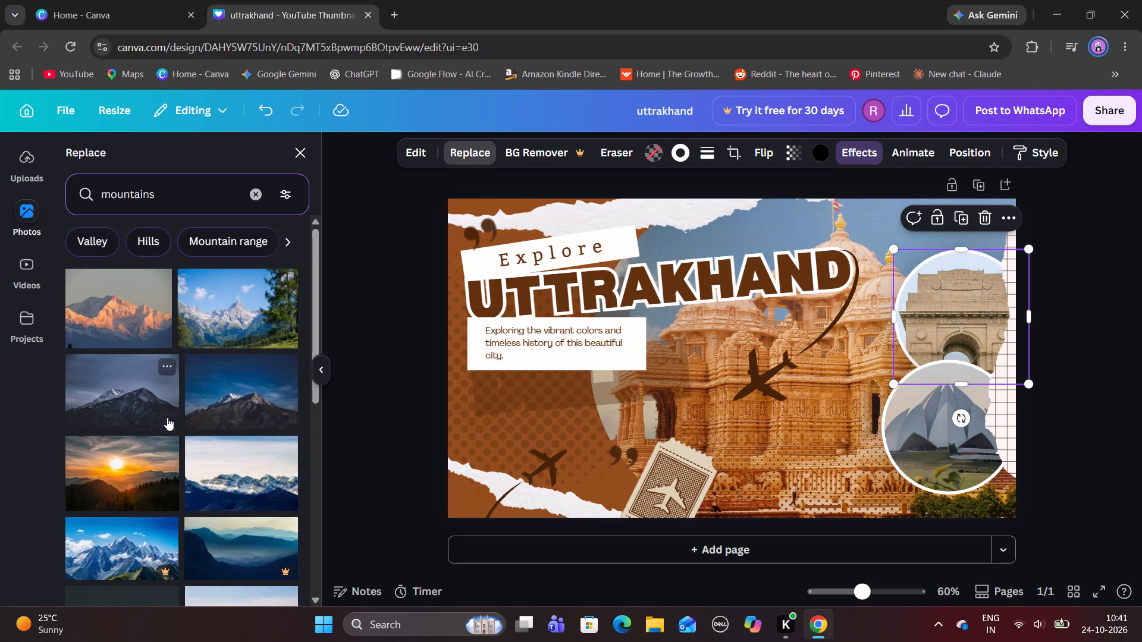
left_click(121, 301)
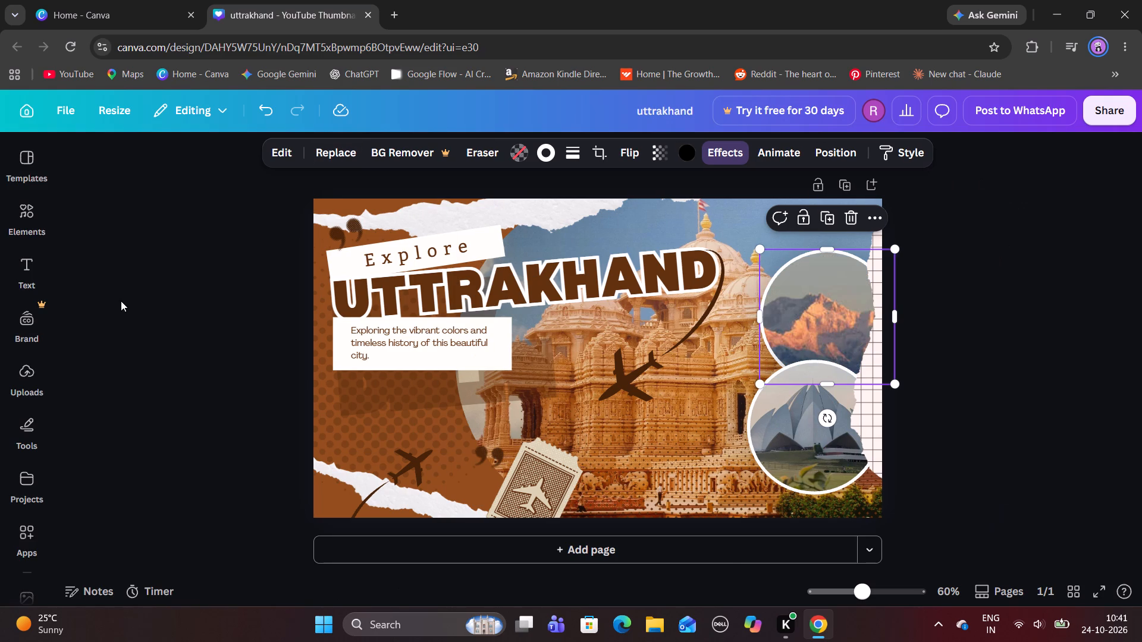
left_click(820, 325)
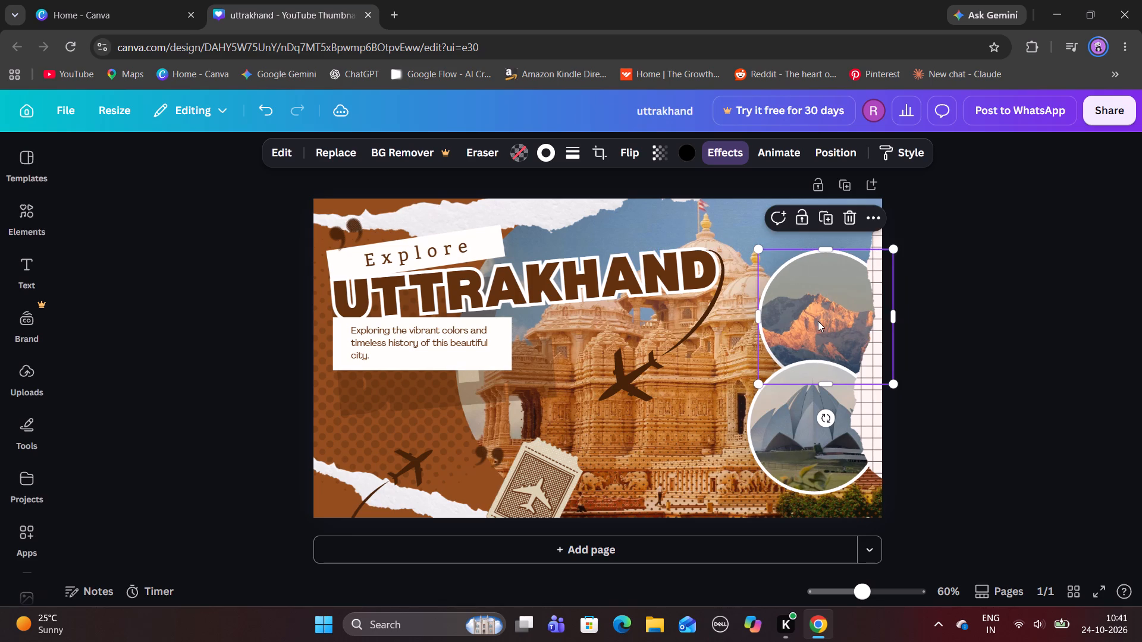
left_click(822, 320)
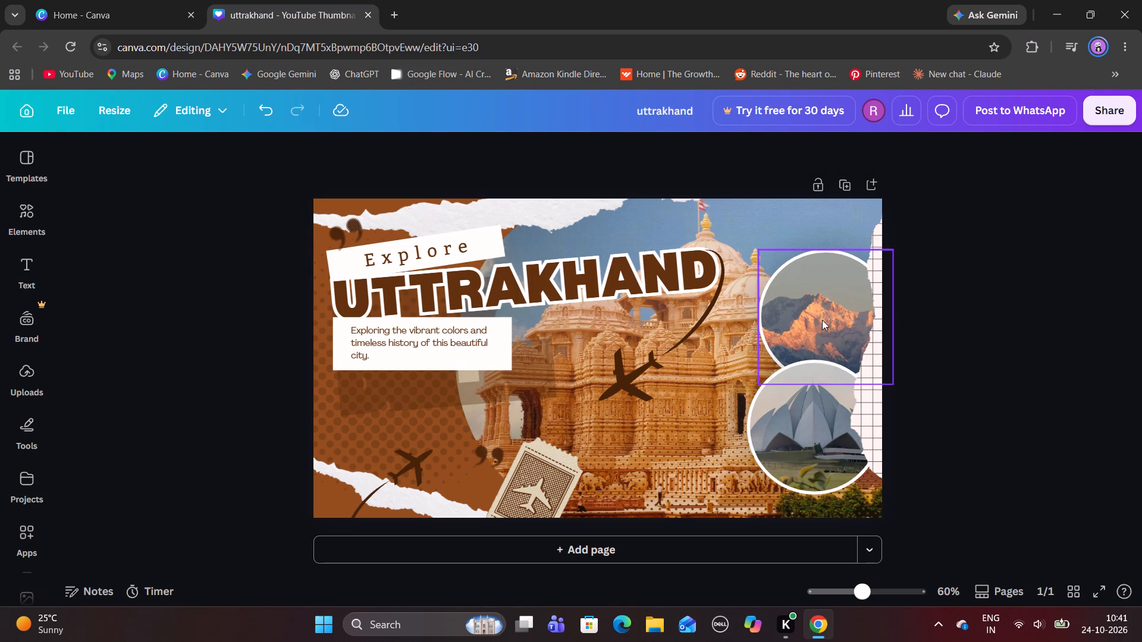
Look through the "mountains" photo results for a replacement for the Lotus Temple photo in the lower circle.
left_click(811, 433)
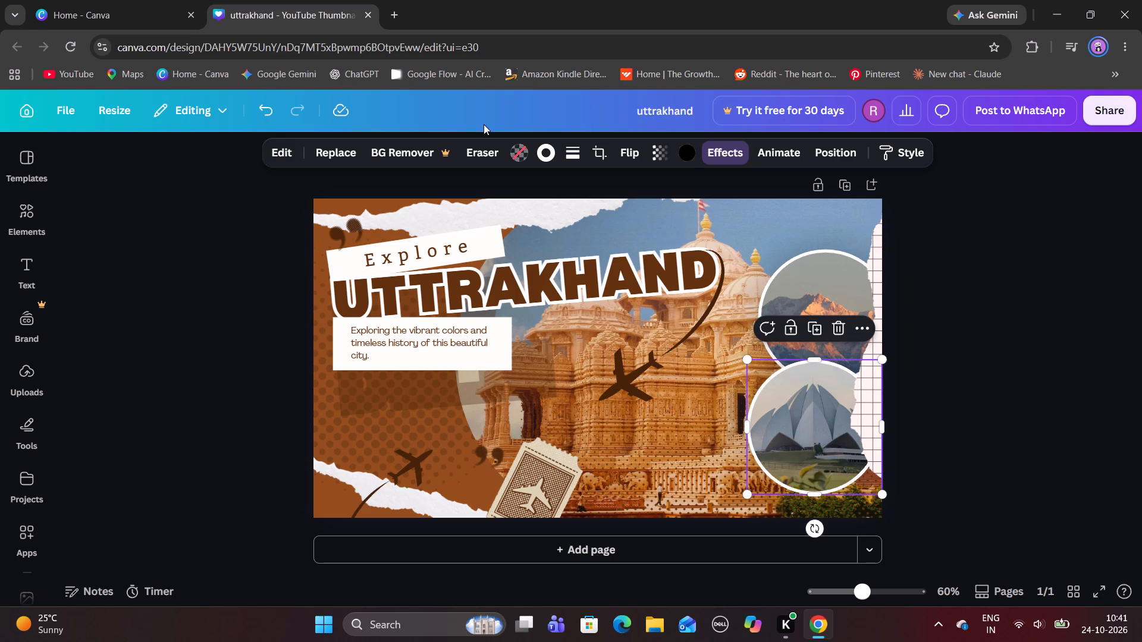
left_click(349, 155)
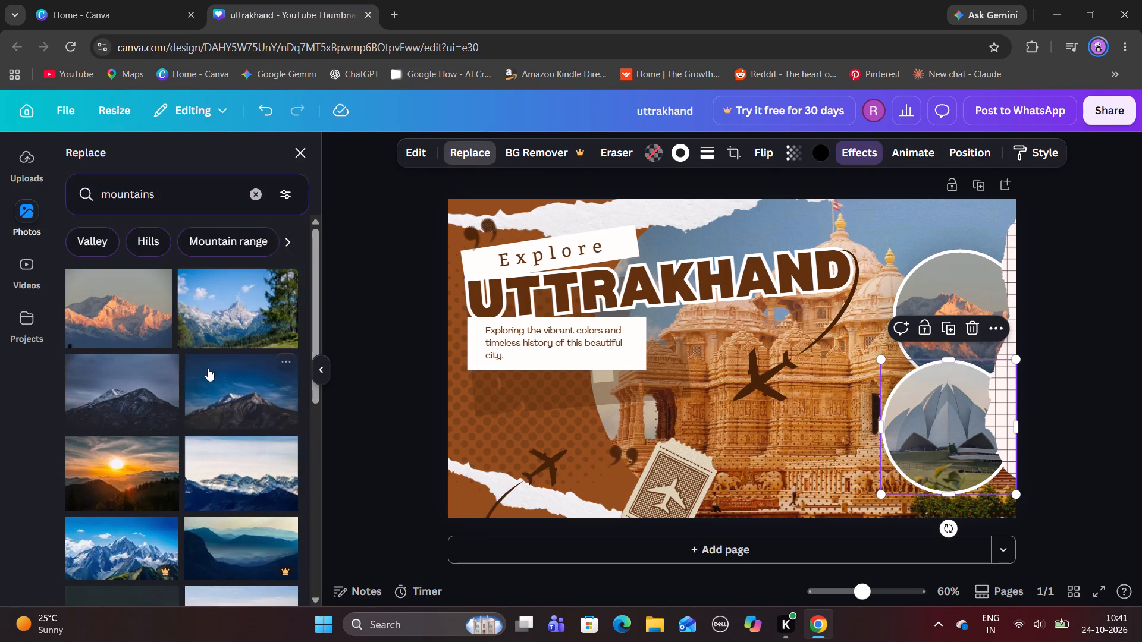
scroll(202, 412, "down", 3)
scroll(202, 412, "up", 4)
scroll(202, 412, "down", 7)
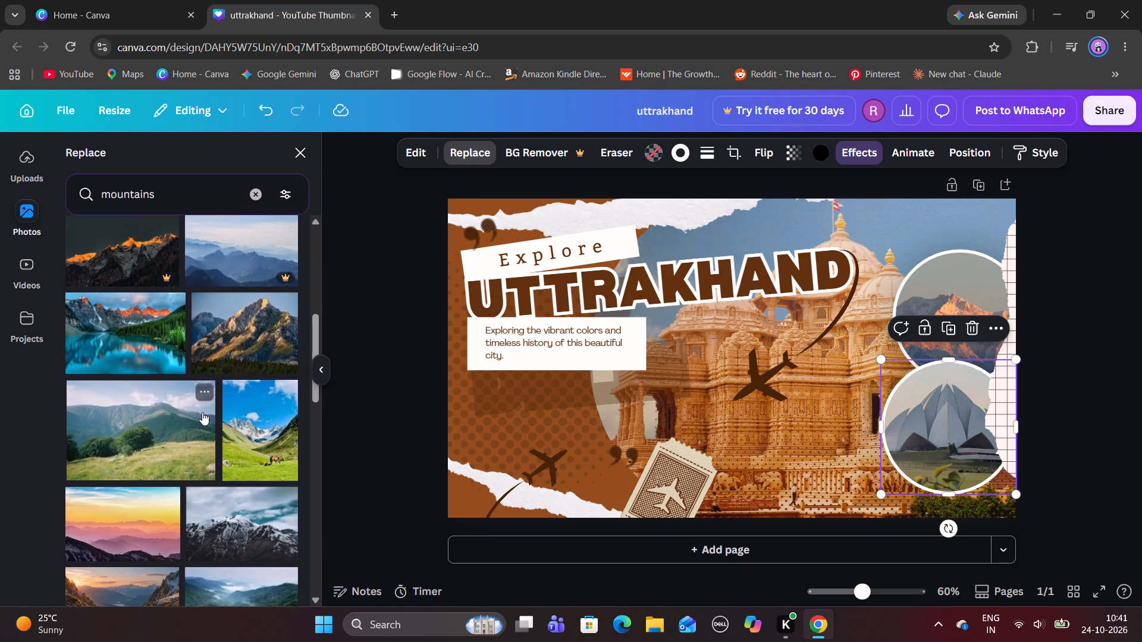
scroll(202, 412, "down", 3)
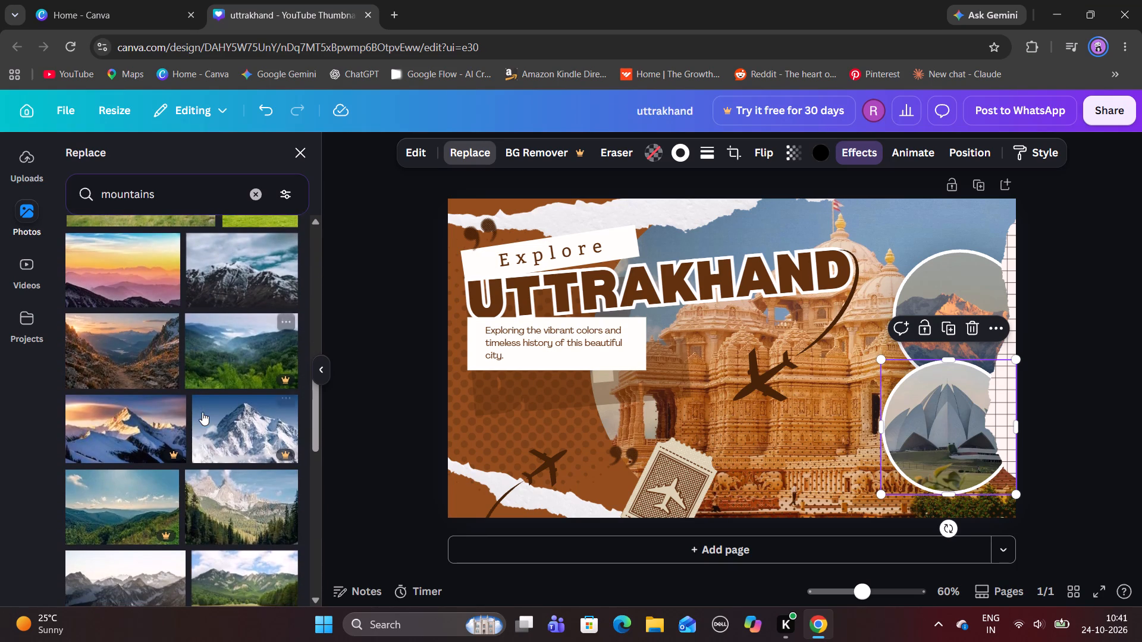
scroll(202, 412, "down", 3)
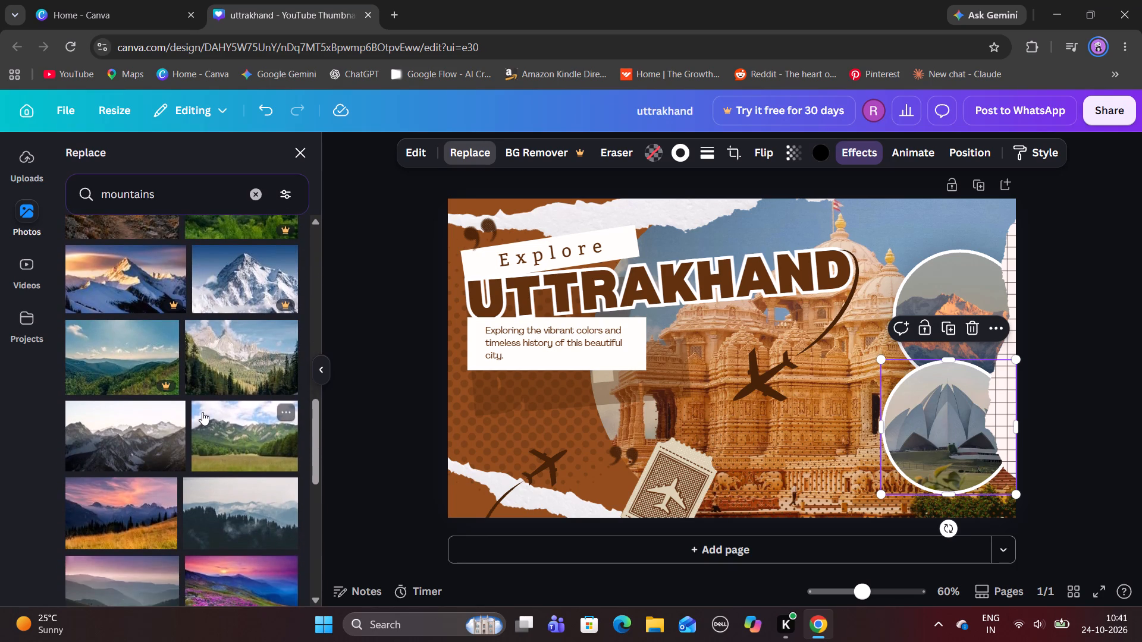
scroll(202, 412, "down", 3)
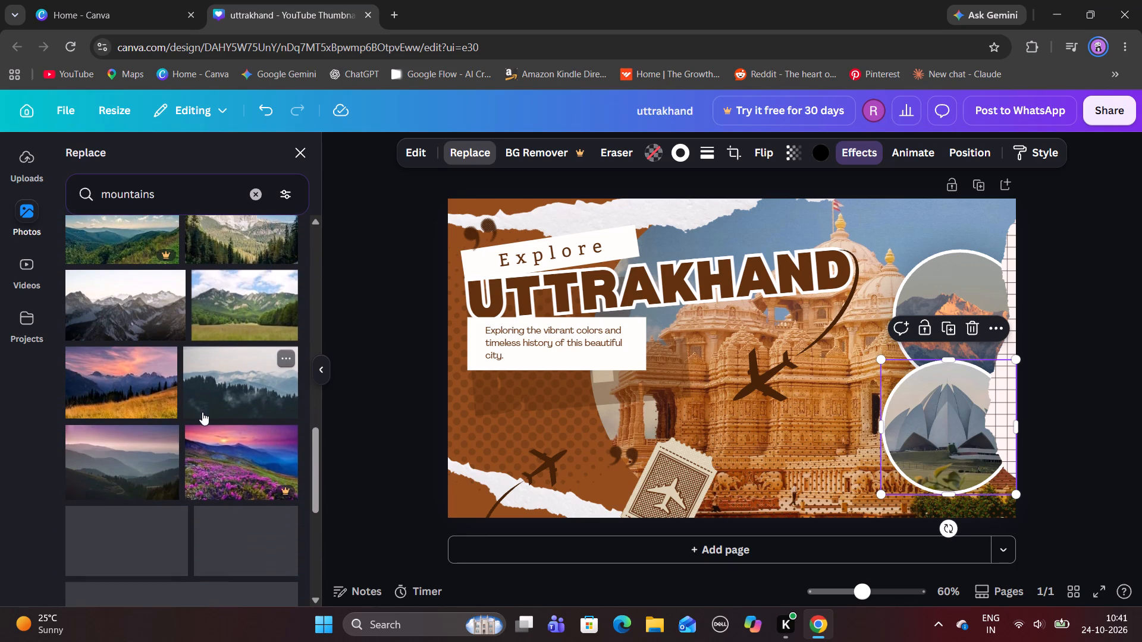
scroll(202, 412, "down", 3)
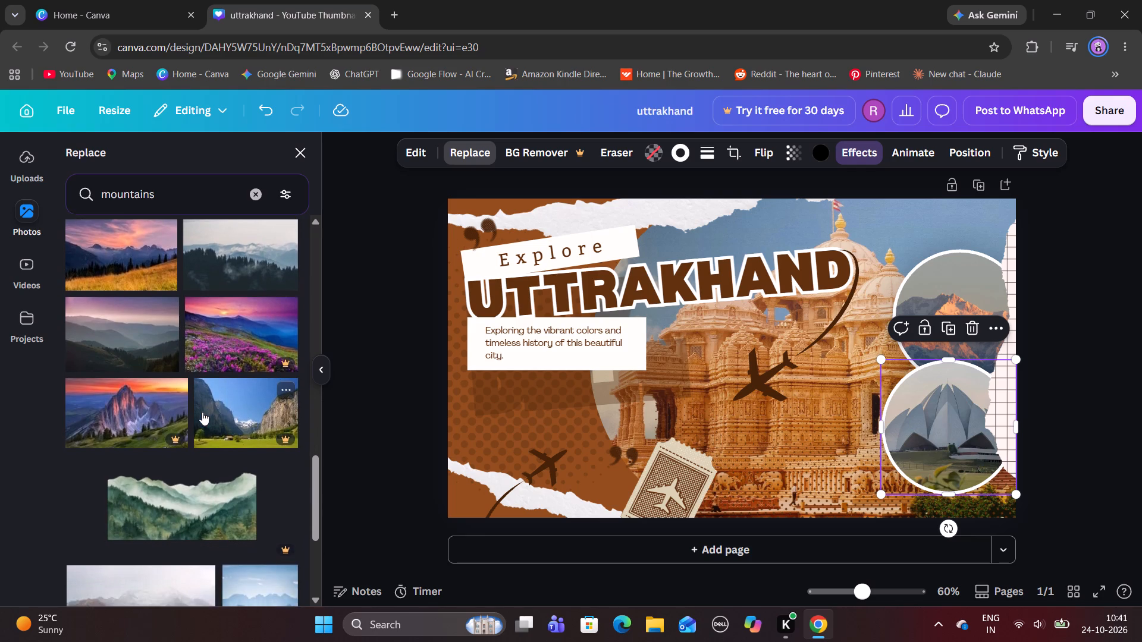
scroll(202, 412, "down", 5)
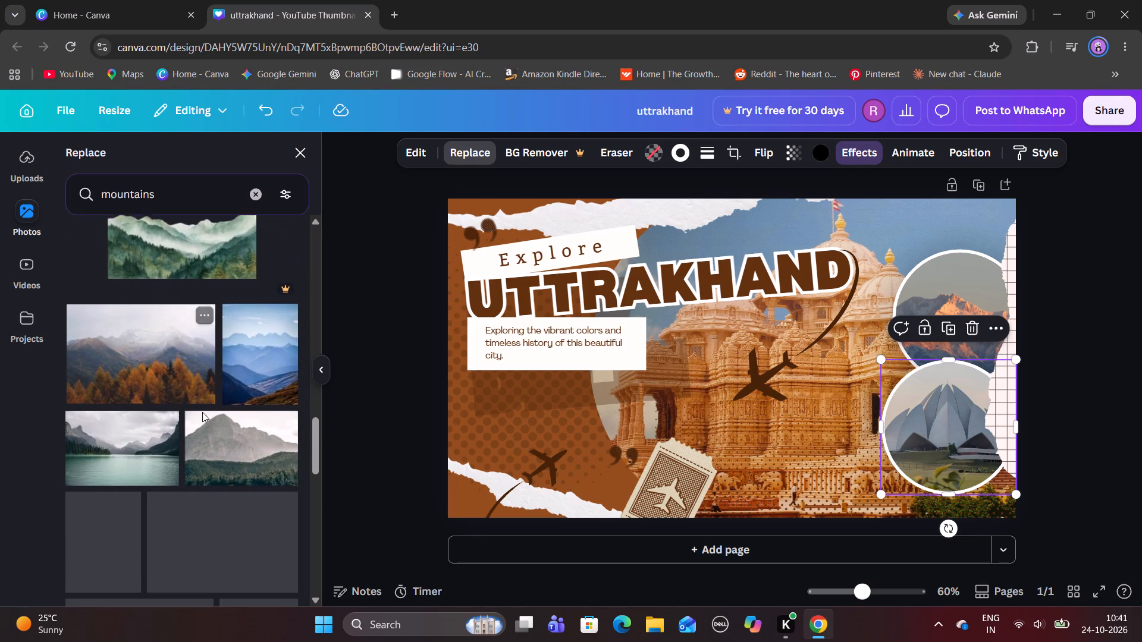
scroll(202, 412, "down", 4)
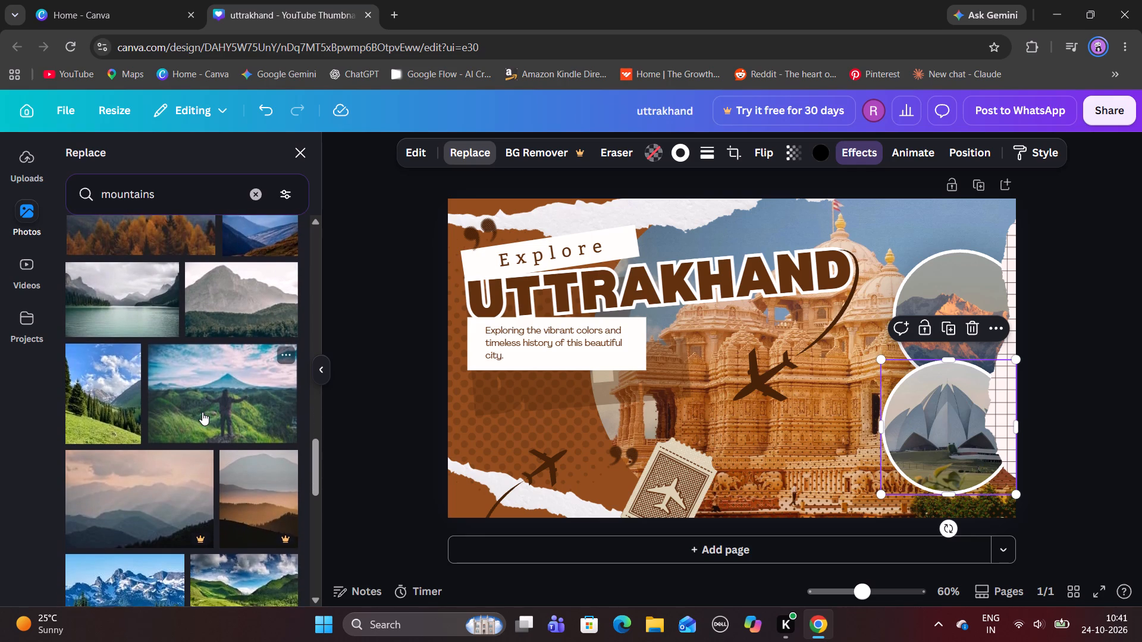
scroll(202, 412, "down", 4)
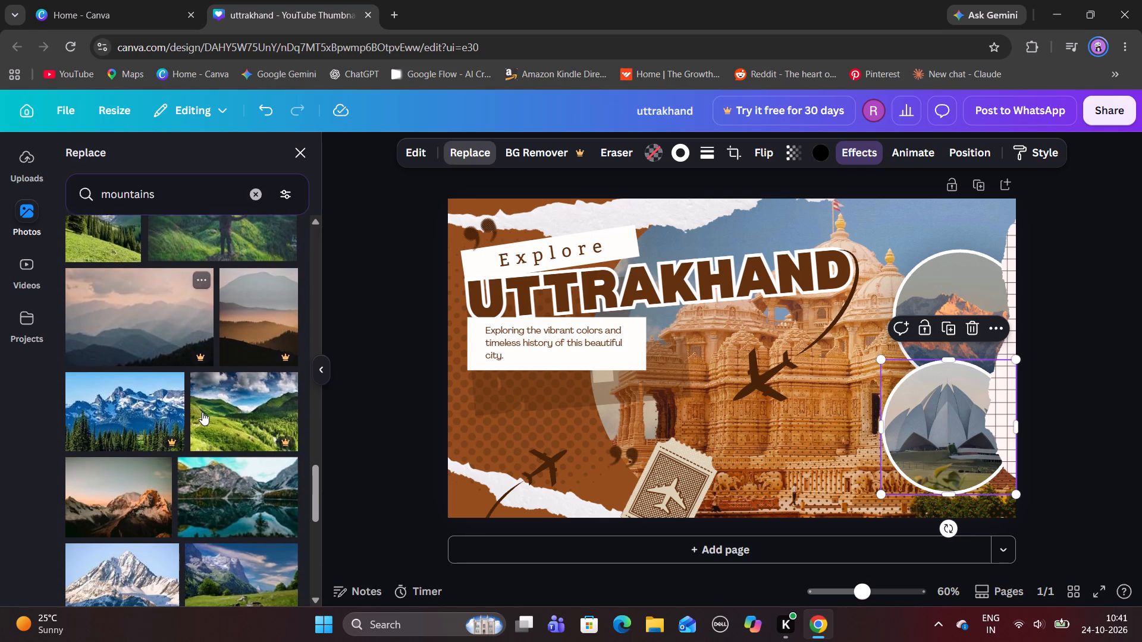
scroll(202, 412, "down", 4)
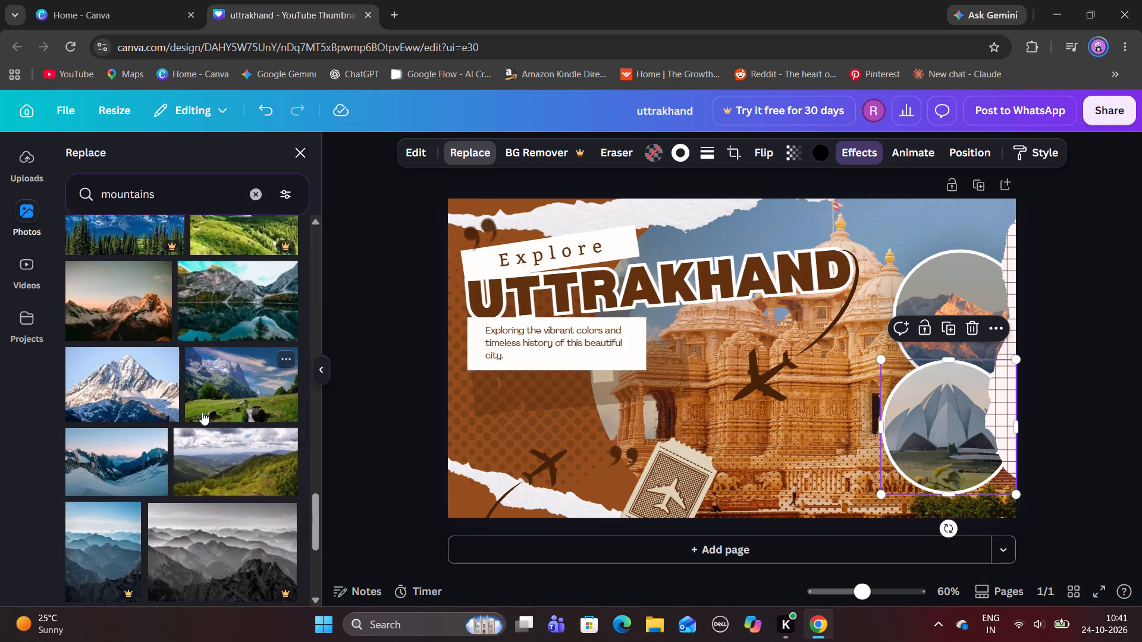
scroll(202, 412, "down", 3)
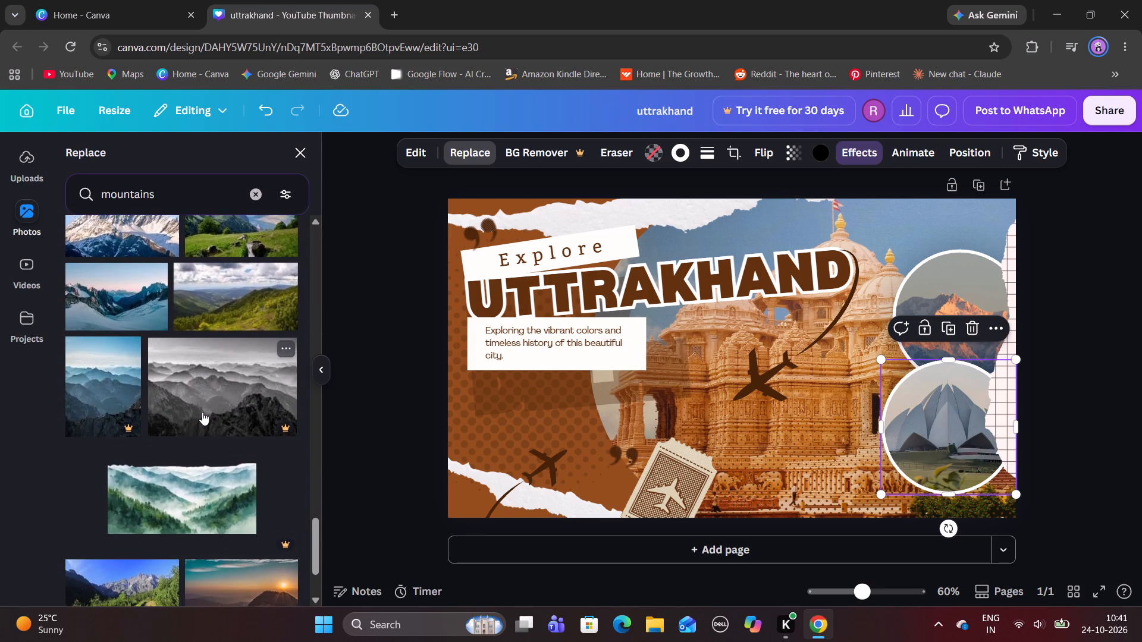
scroll(202, 412, "down", 4)
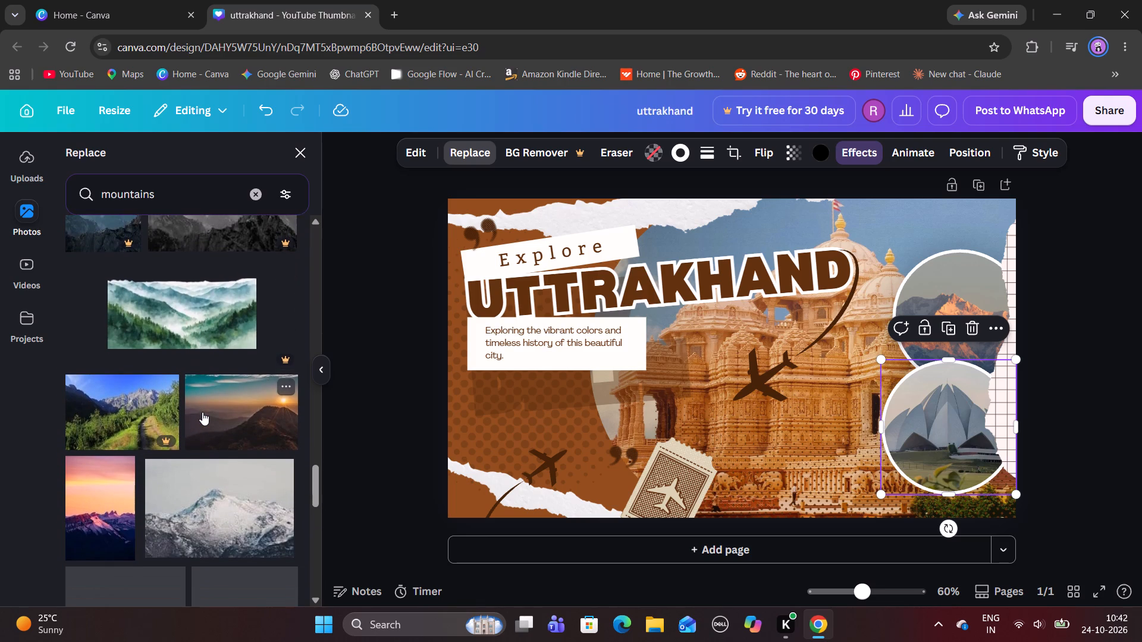
scroll(202, 412, "down", 4)
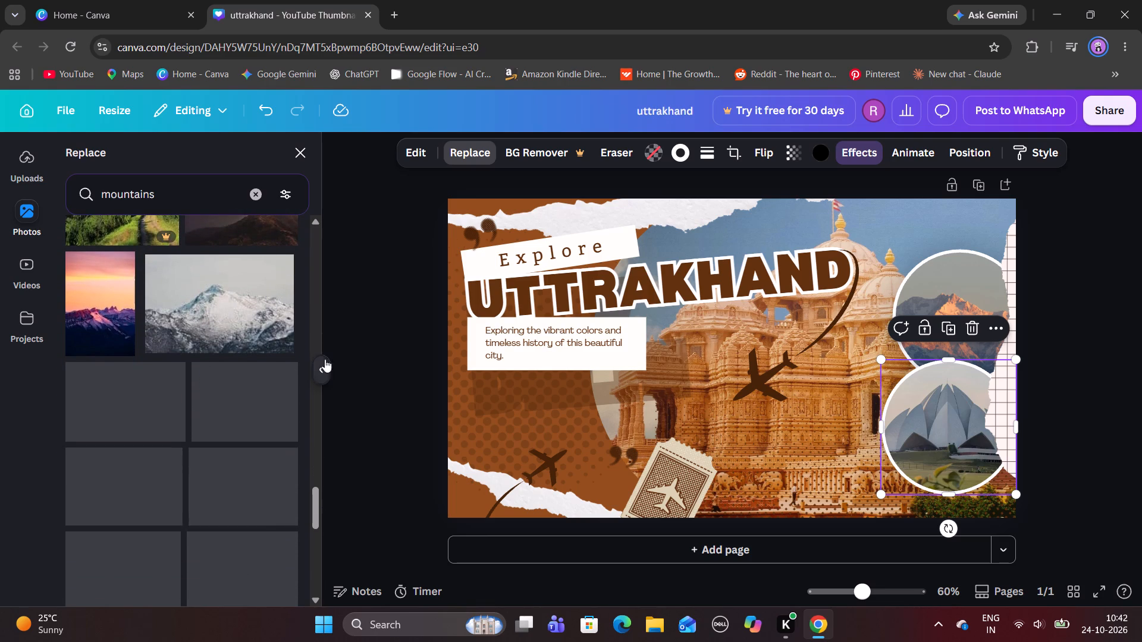
scroll(237, 464, "down", 2)
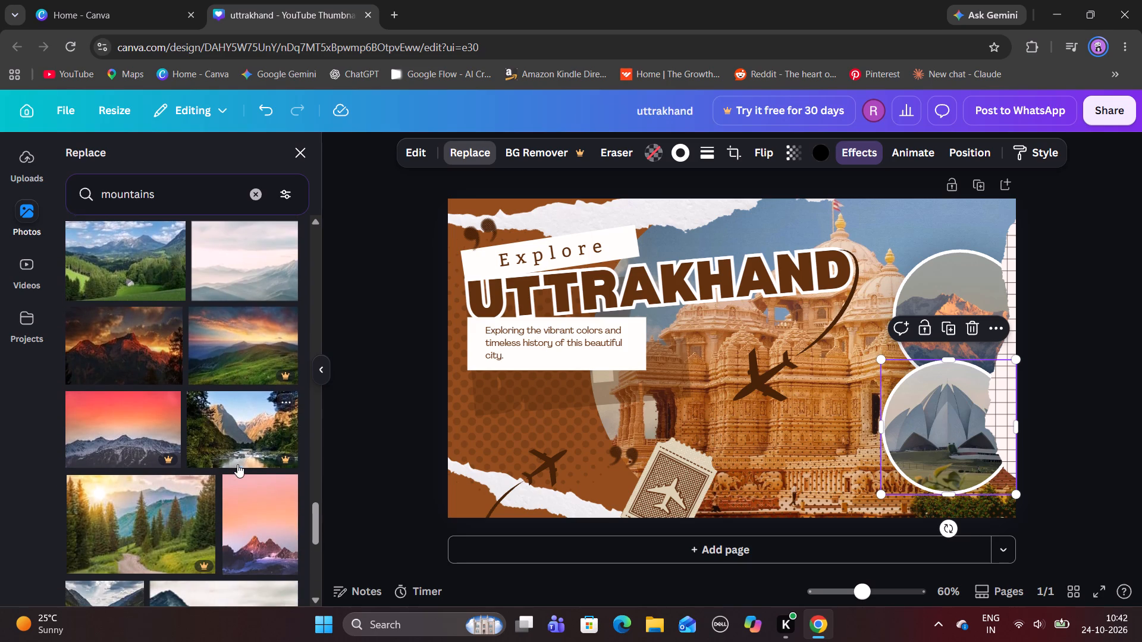
scroll(237, 464, "down", 4)
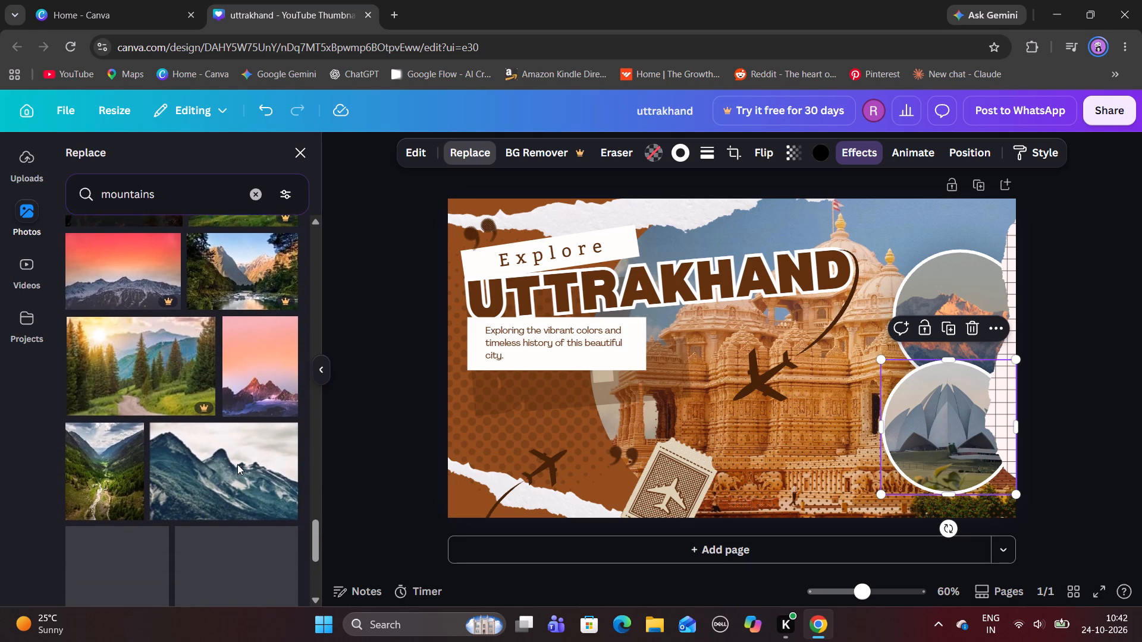
scroll(237, 464, "down", 3)
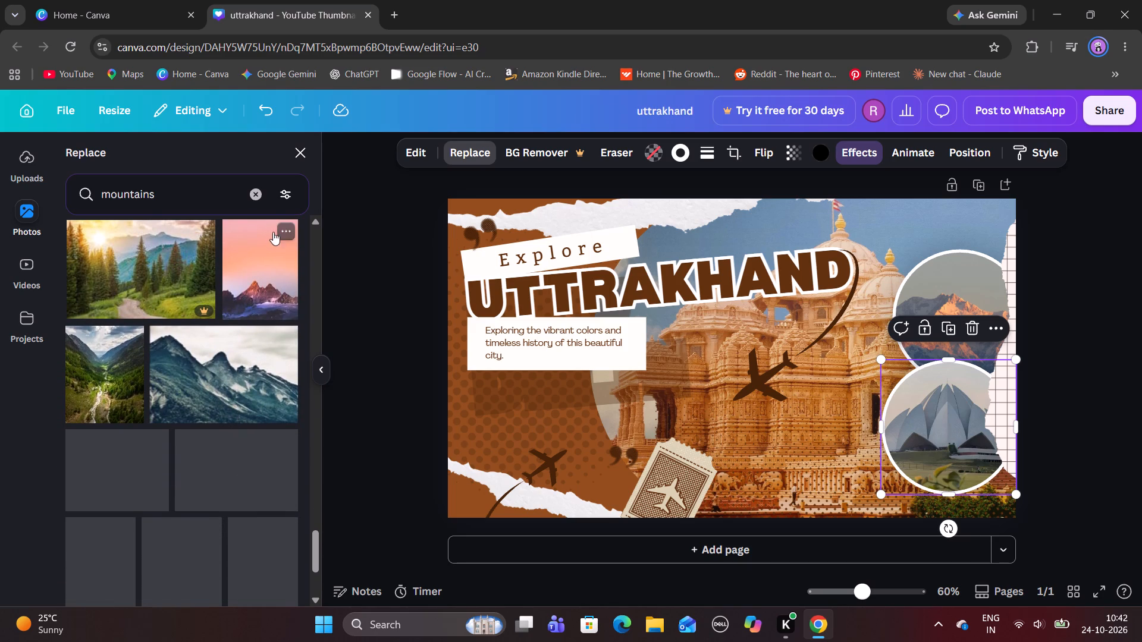
Search the replacement photos for "uk mountain forest" and look through the results for a picture to replace the Lotus Temple.
left_click(252, 188)
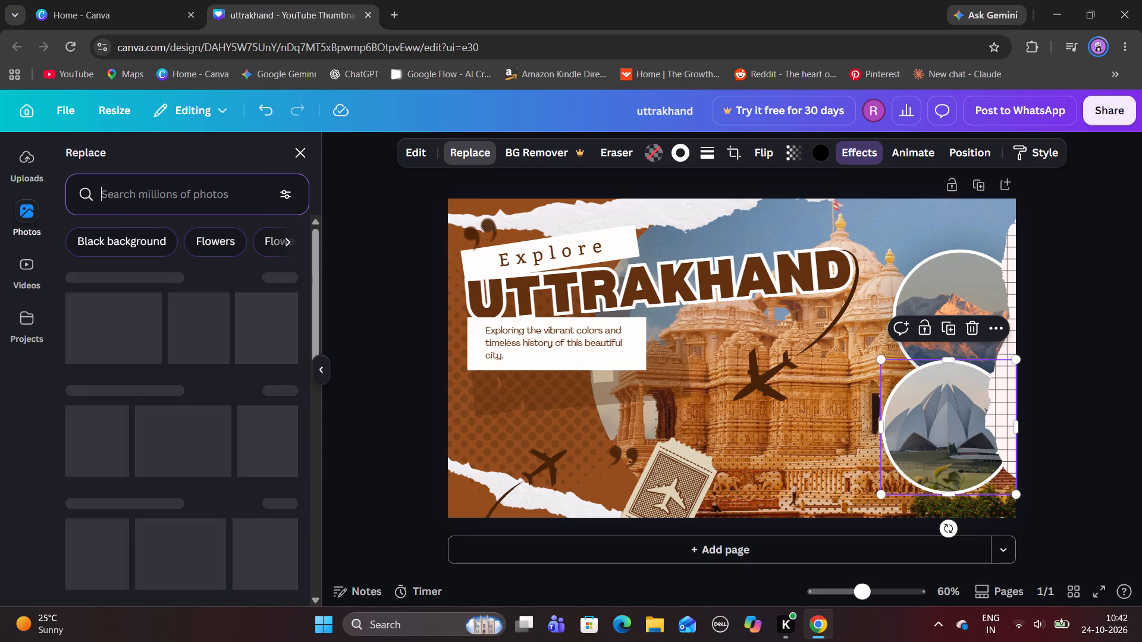
left_click(206, 203)
key("u")
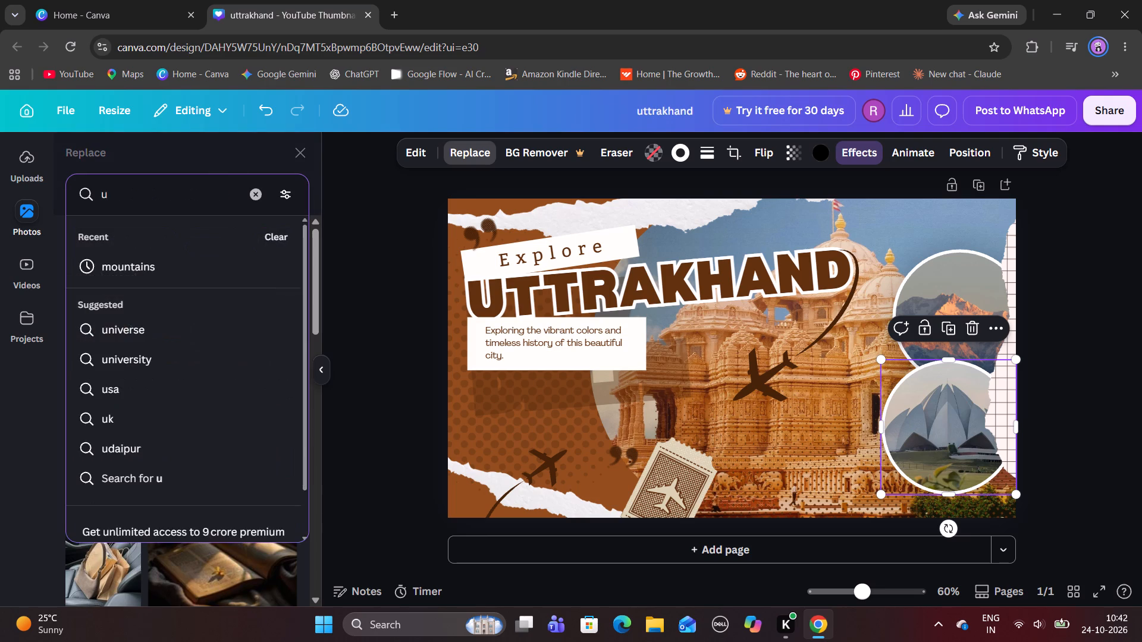
type("k mountain forest")
key("Return")
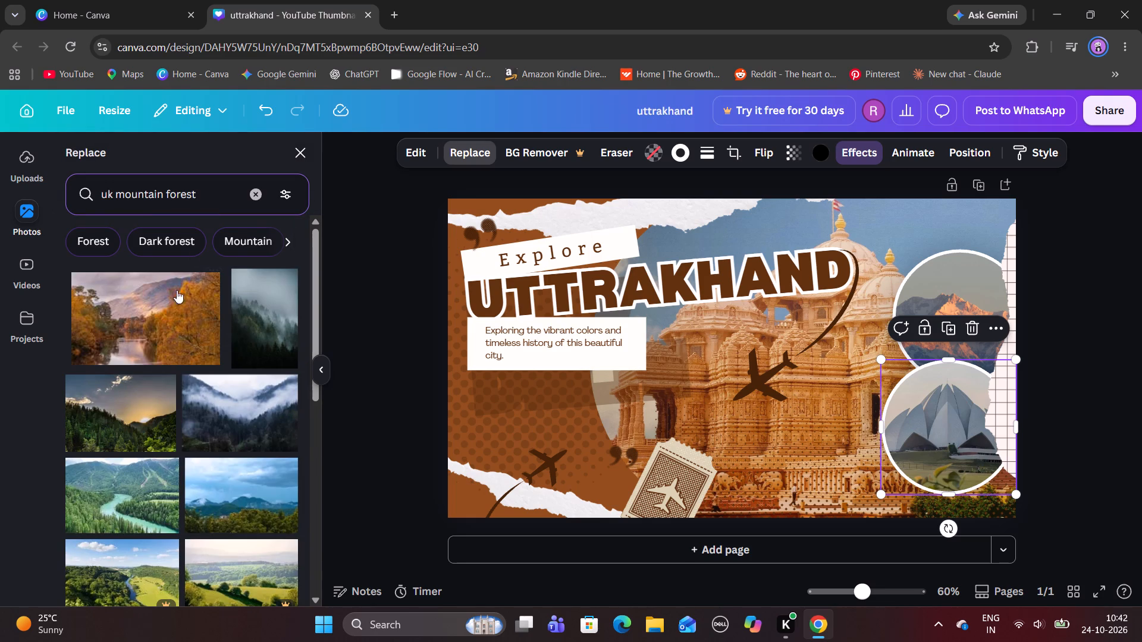
scroll(144, 404, "down", 1)
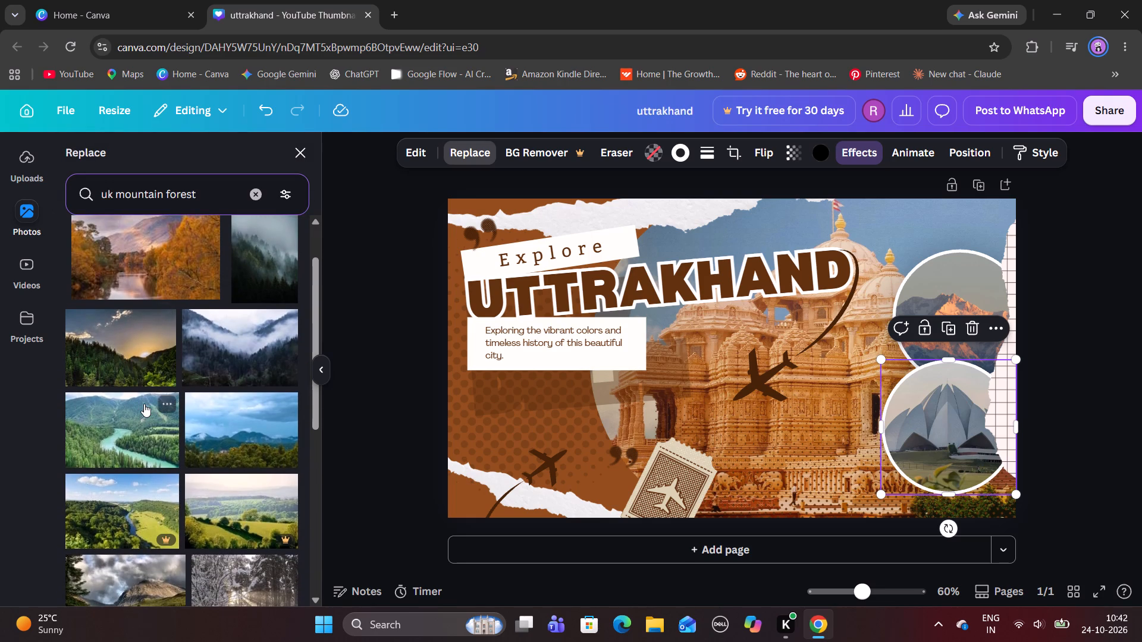
scroll(144, 404, "down", 3)
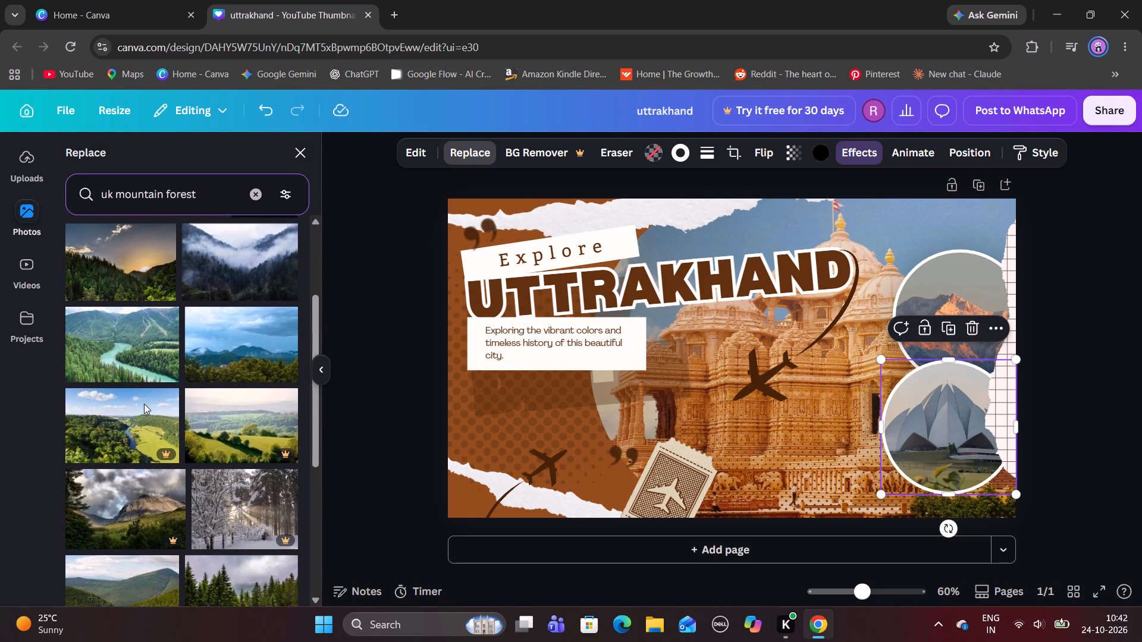
scroll(144, 404, "down", 3)
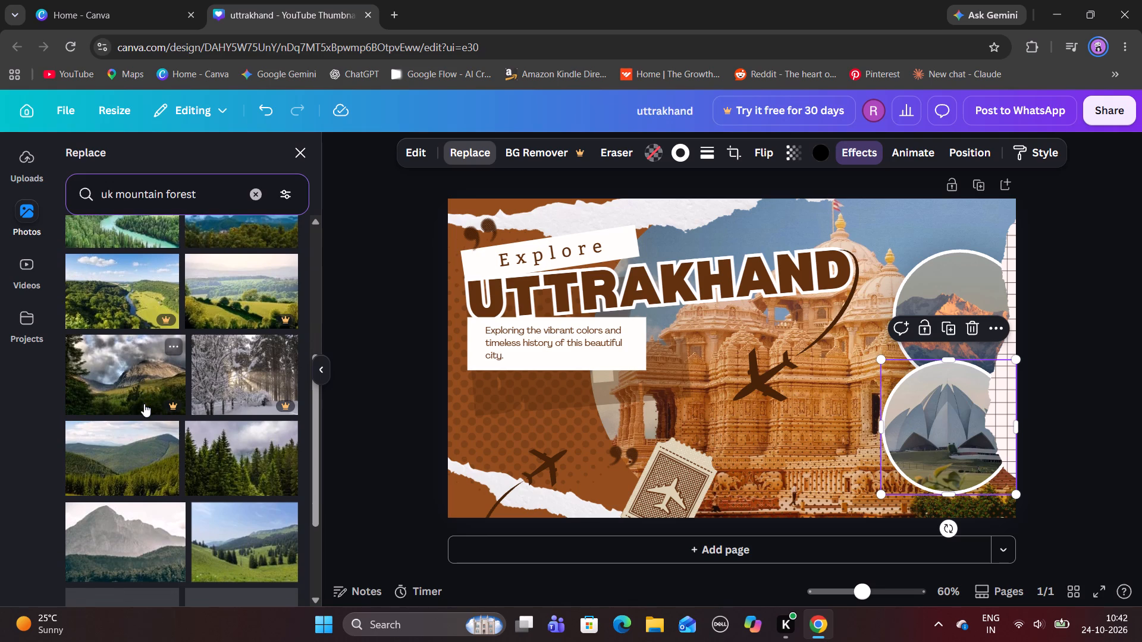
scroll(144, 404, "down", 3)
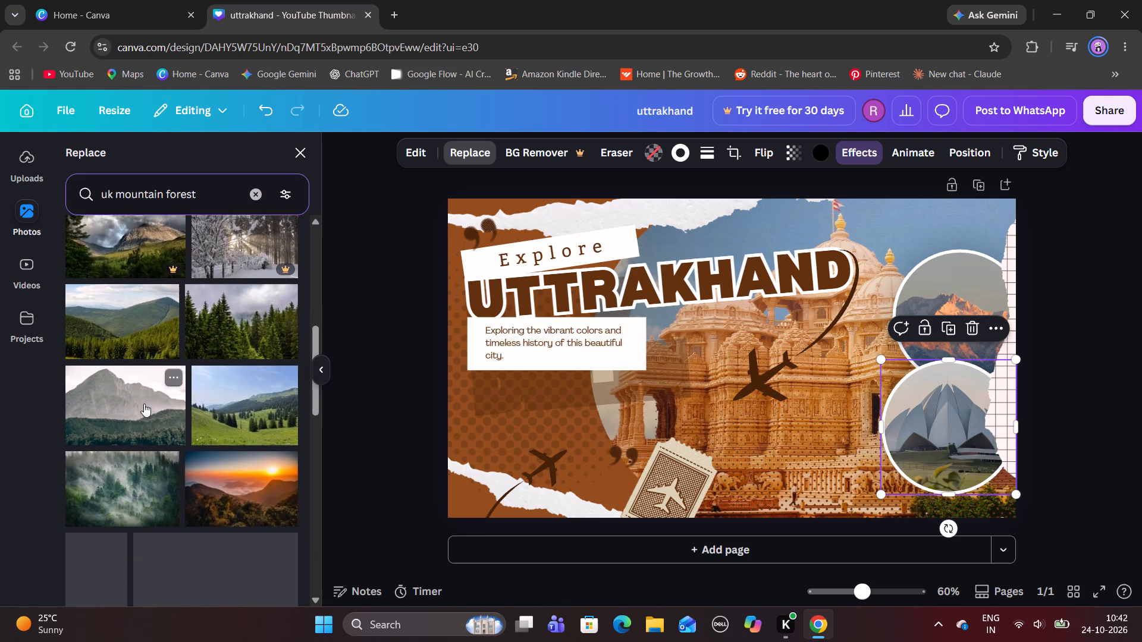
scroll(144, 404, "down", 3)
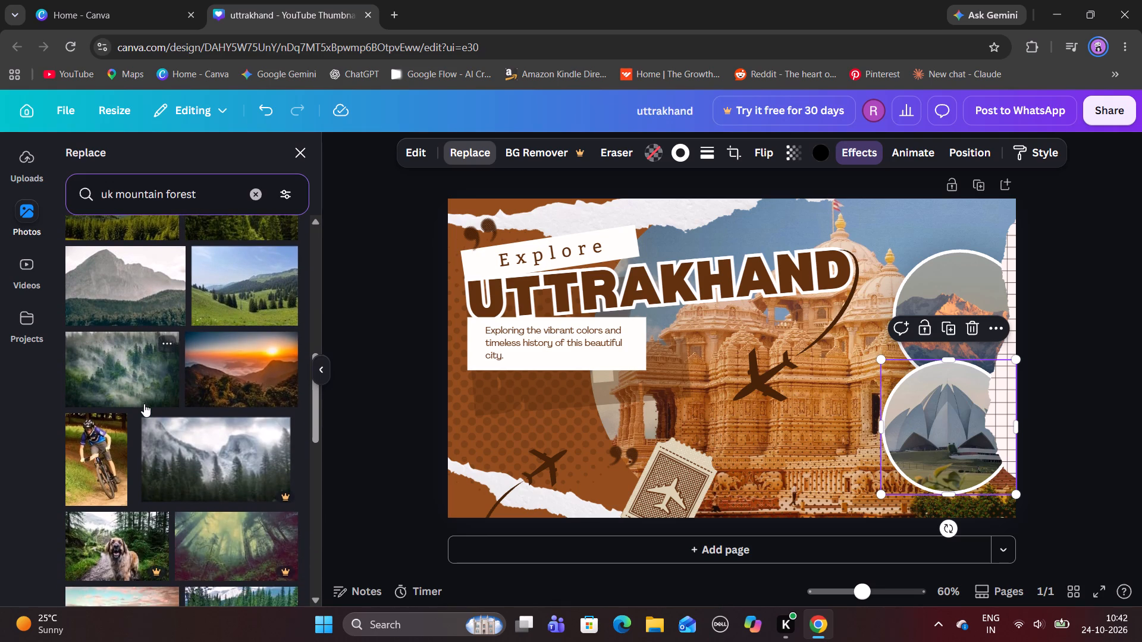
scroll(144, 404, "down", 6)
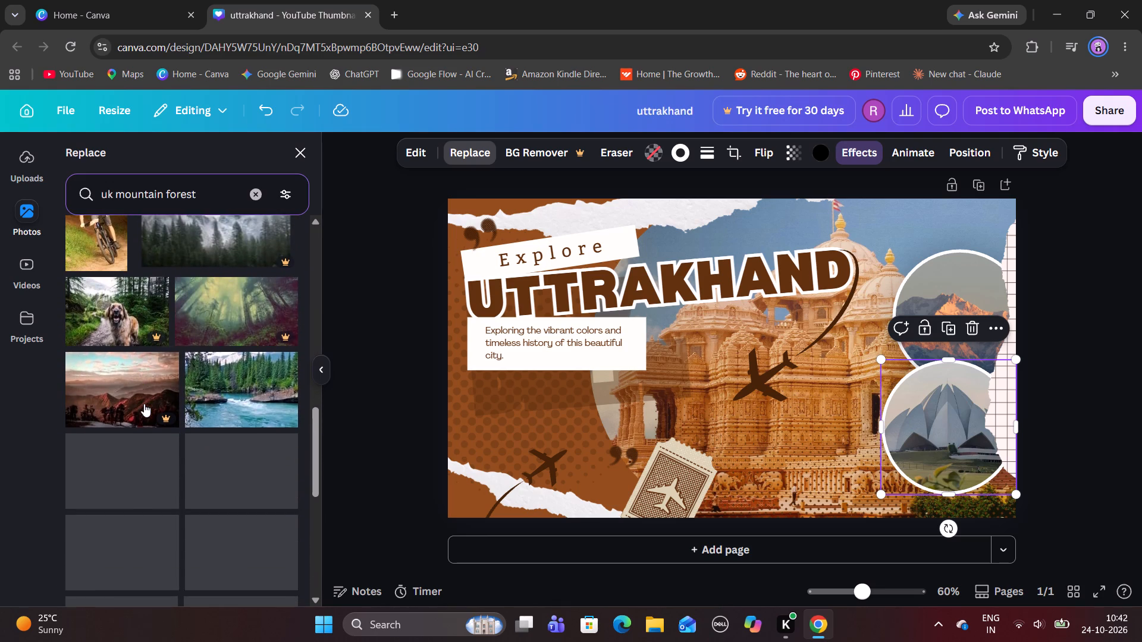
scroll(144, 404, "down", 4)
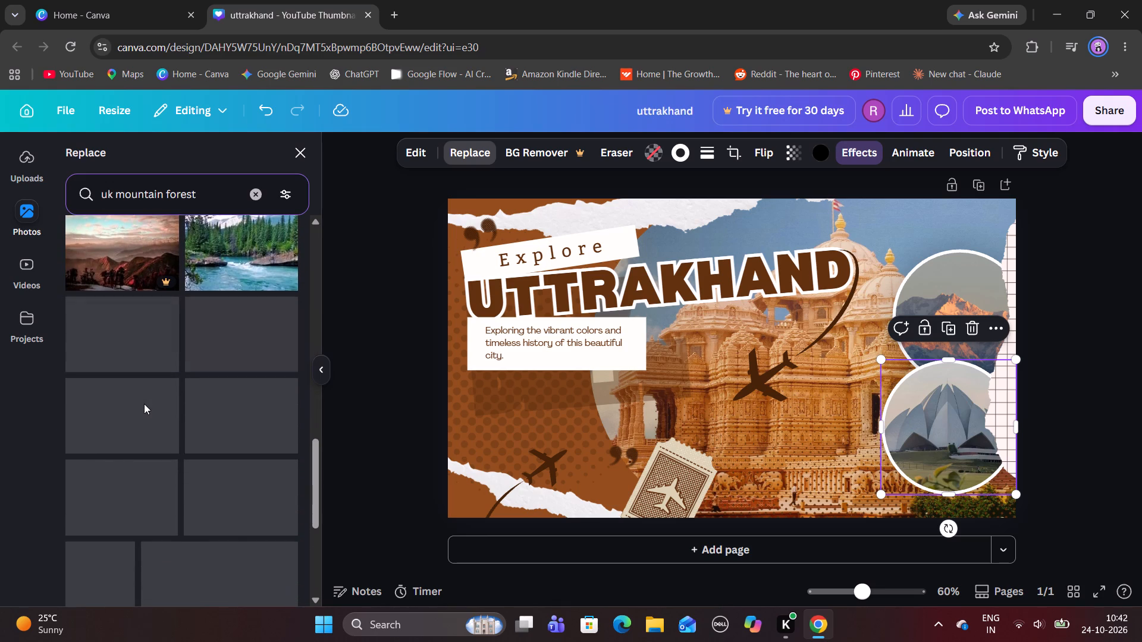
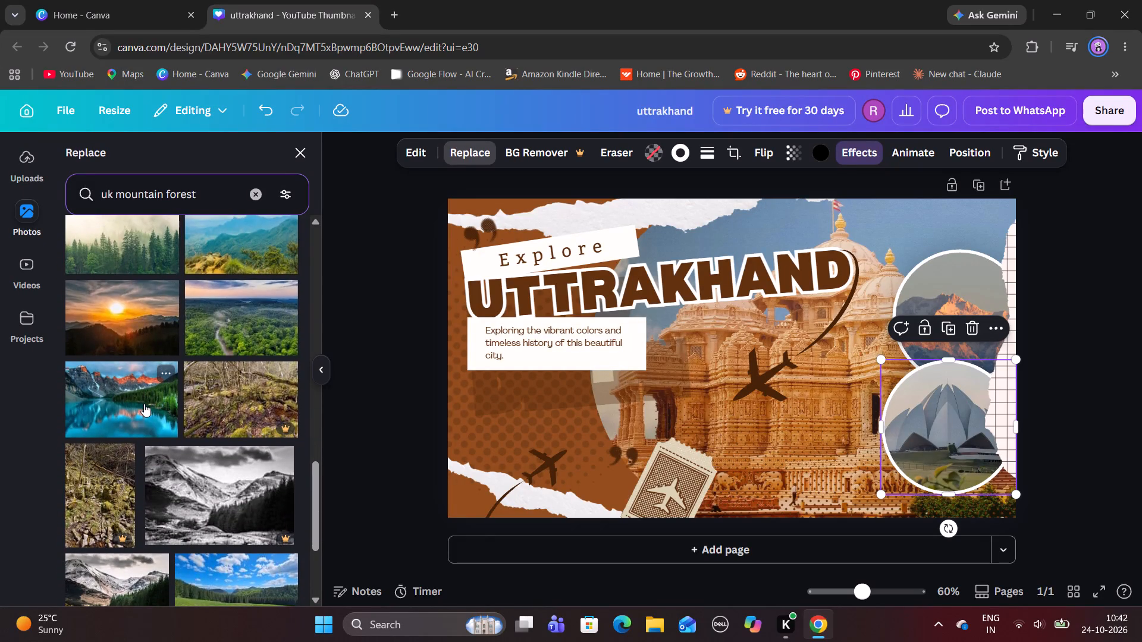
Replace the Lotus Temple photo in the lower circle with the green mountain hills picture and nudge the circle slightly right.
left_click(239, 251)
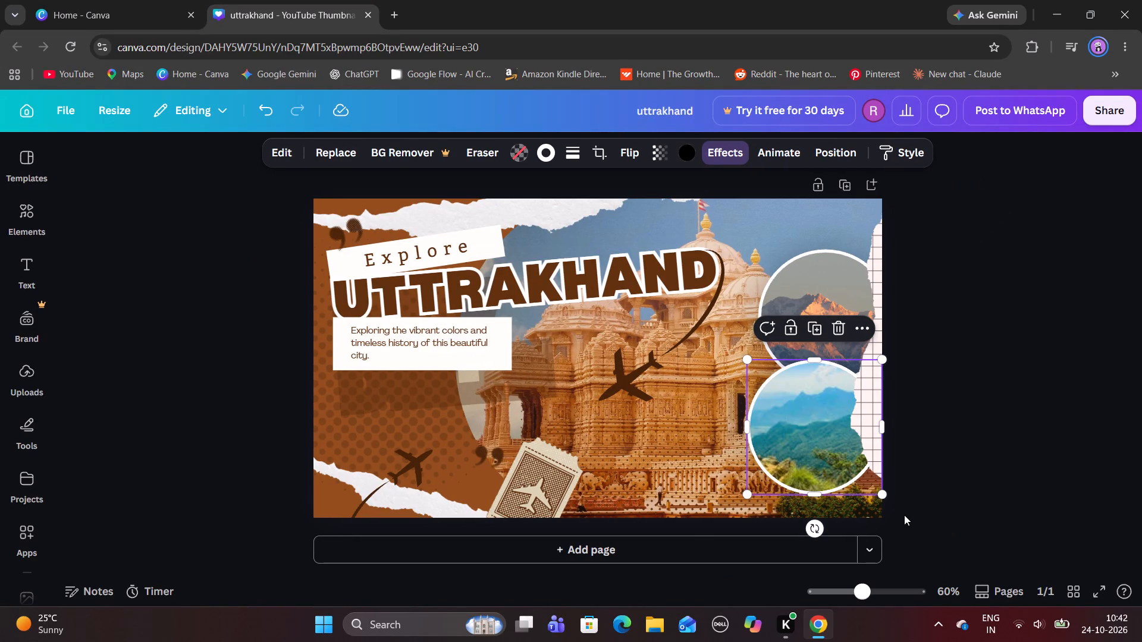
left_click(816, 450)
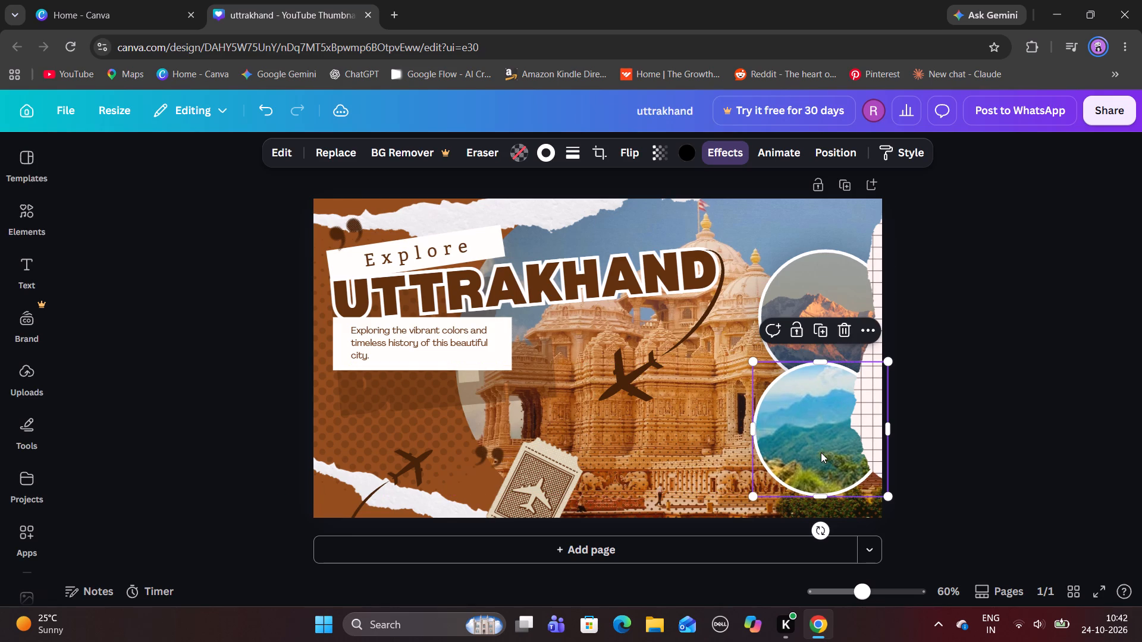
Move the halftone dot pattern up from the thumbnail's bottom over the temple, shrink it and rotate it to 90°.
left_click(669, 455)
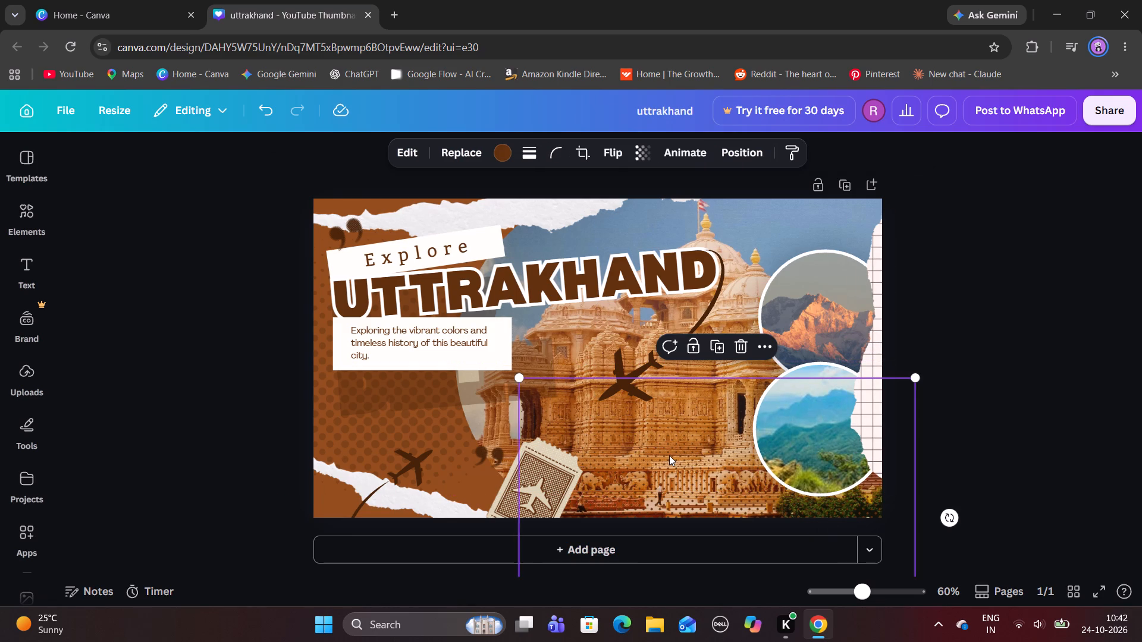
left_click_drag(669, 455, 629, 455)
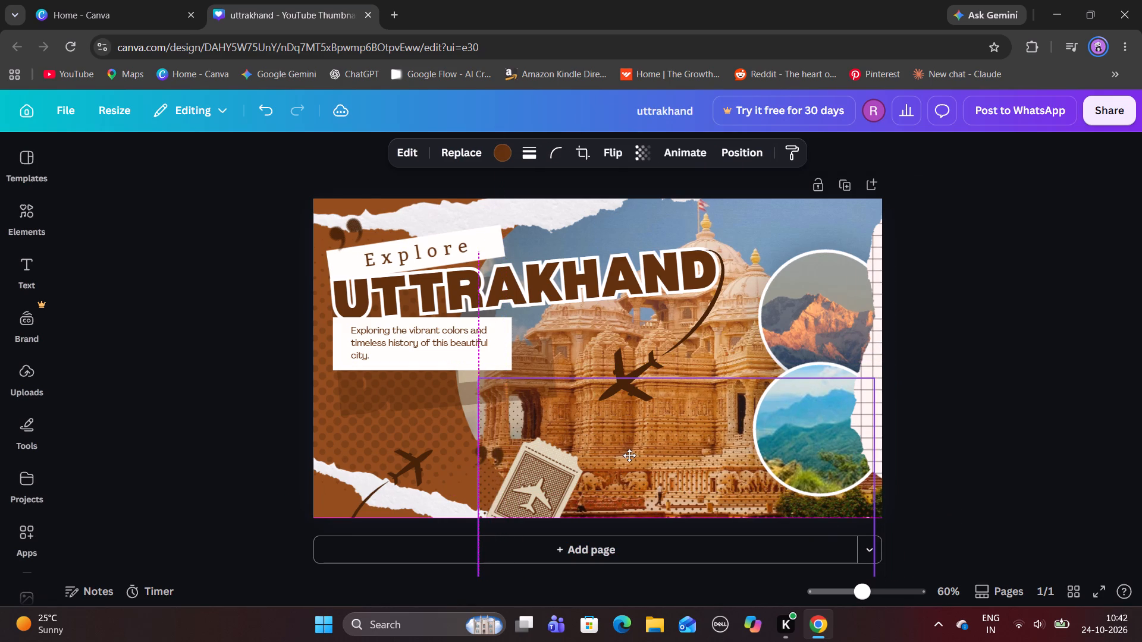
left_click_drag(629, 455, 652, 558)
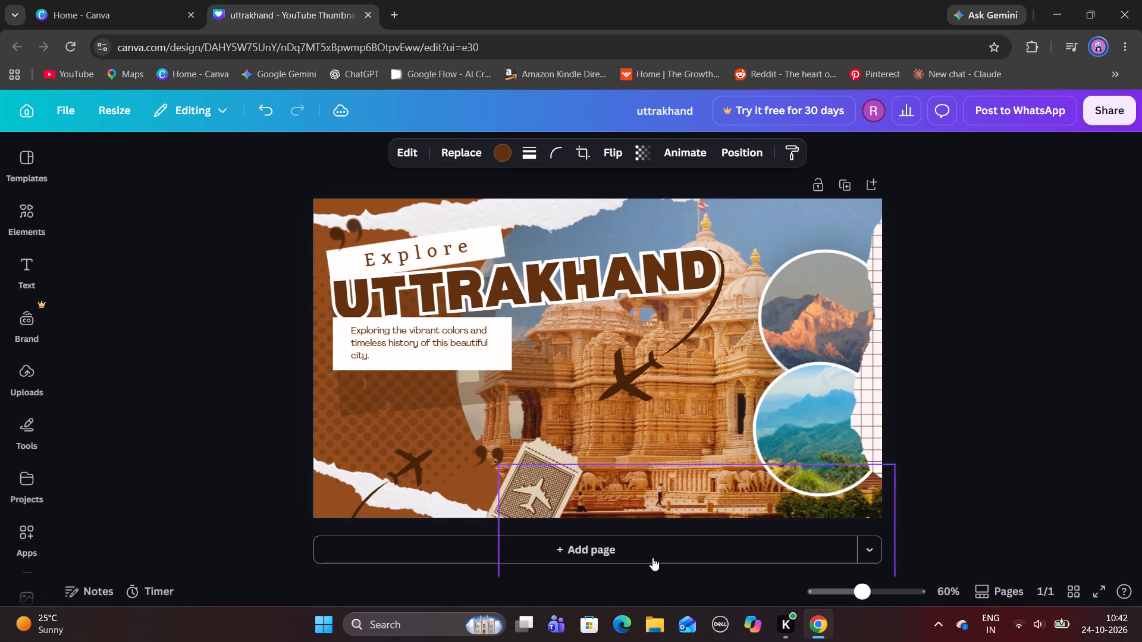
left_click_drag(652, 558, 639, 340)
left_click_drag(884, 539, 723, 478)
left_click_drag(618, 481, 592, 490)
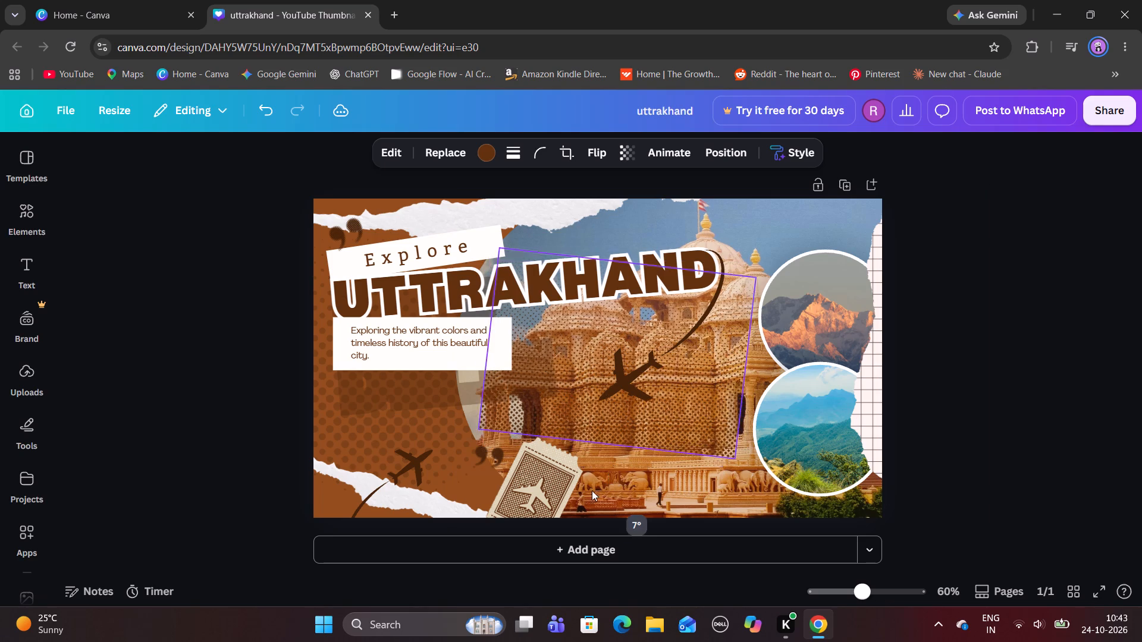
left_click_drag(592, 490, 385, 352)
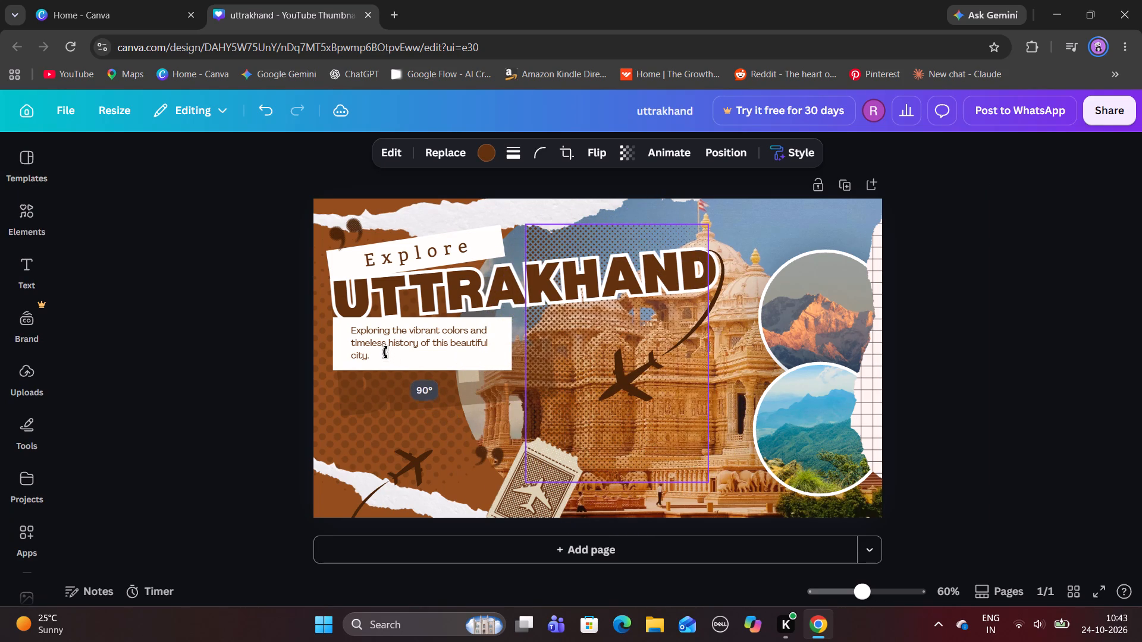
left_click_drag(385, 352, 385, 351)
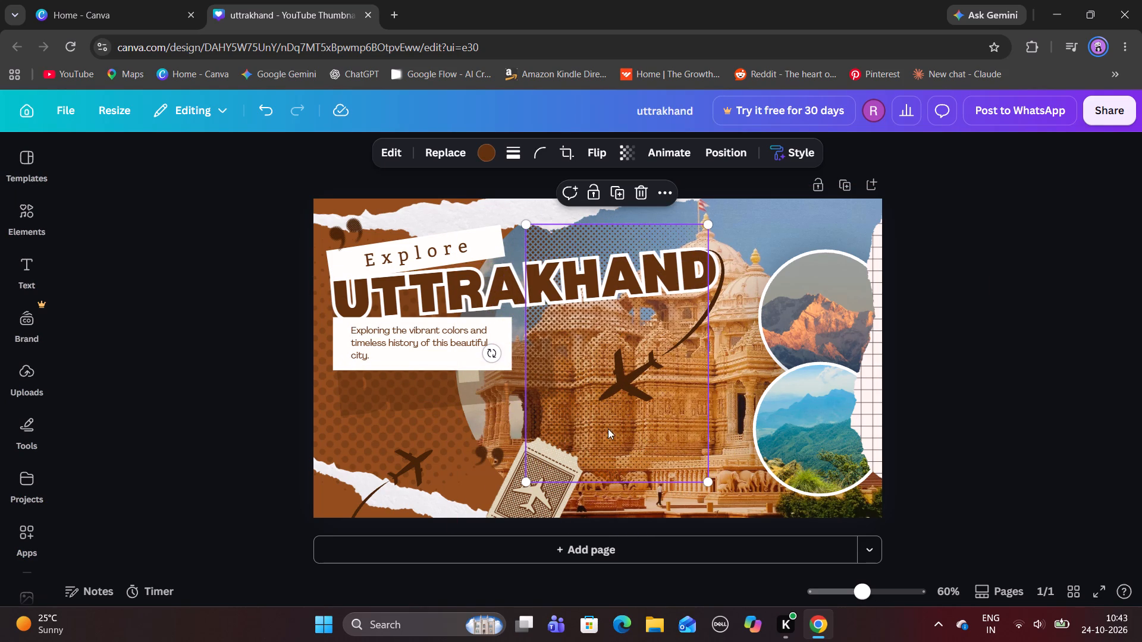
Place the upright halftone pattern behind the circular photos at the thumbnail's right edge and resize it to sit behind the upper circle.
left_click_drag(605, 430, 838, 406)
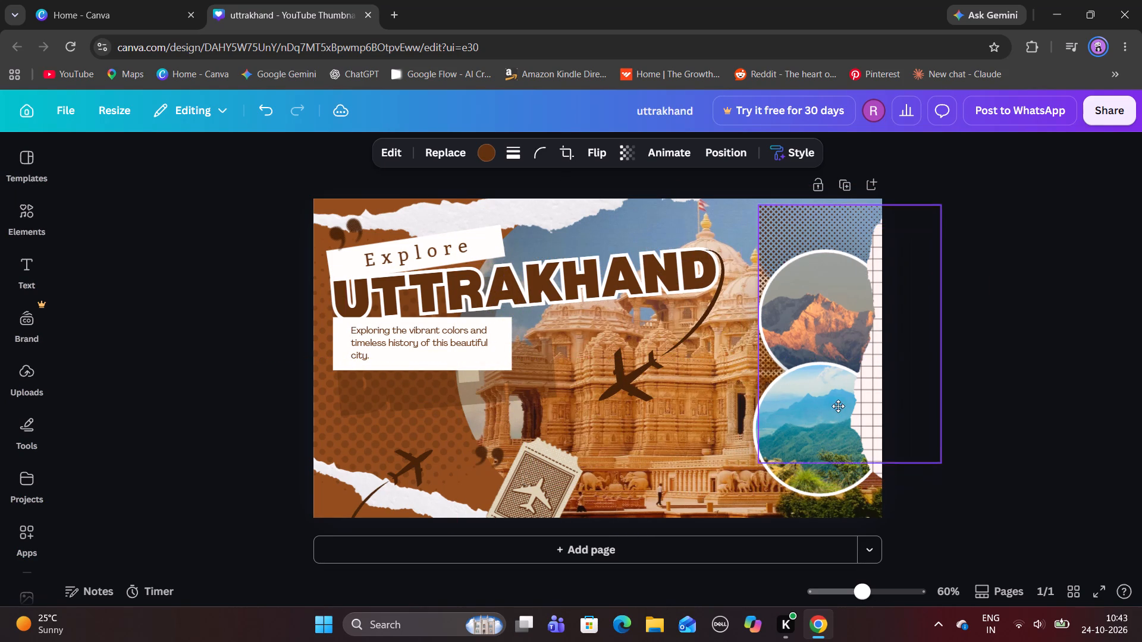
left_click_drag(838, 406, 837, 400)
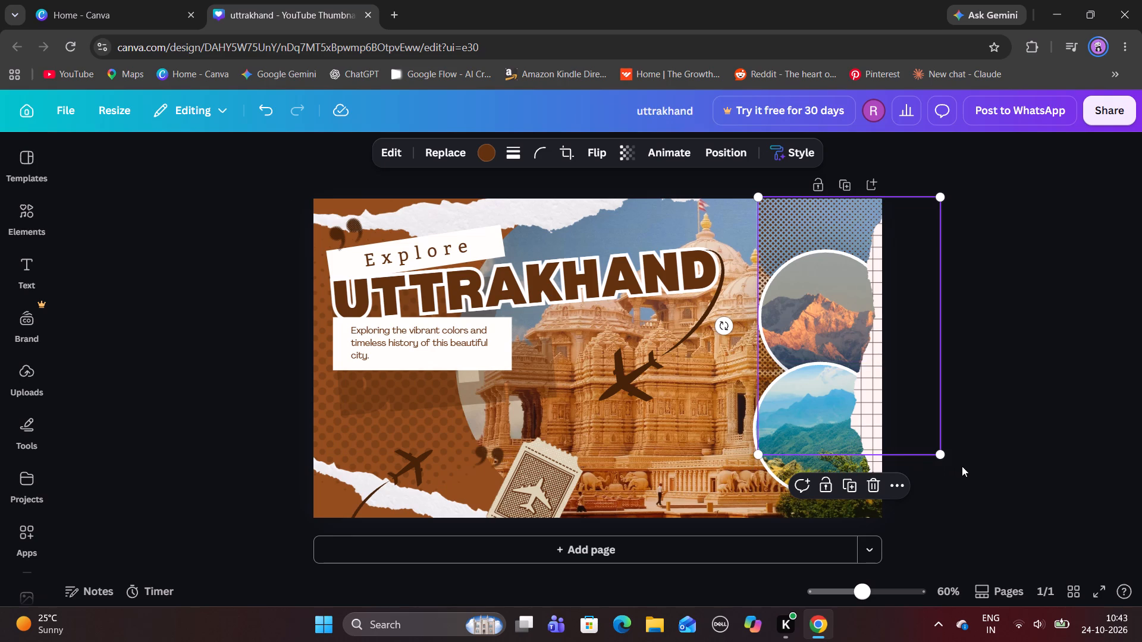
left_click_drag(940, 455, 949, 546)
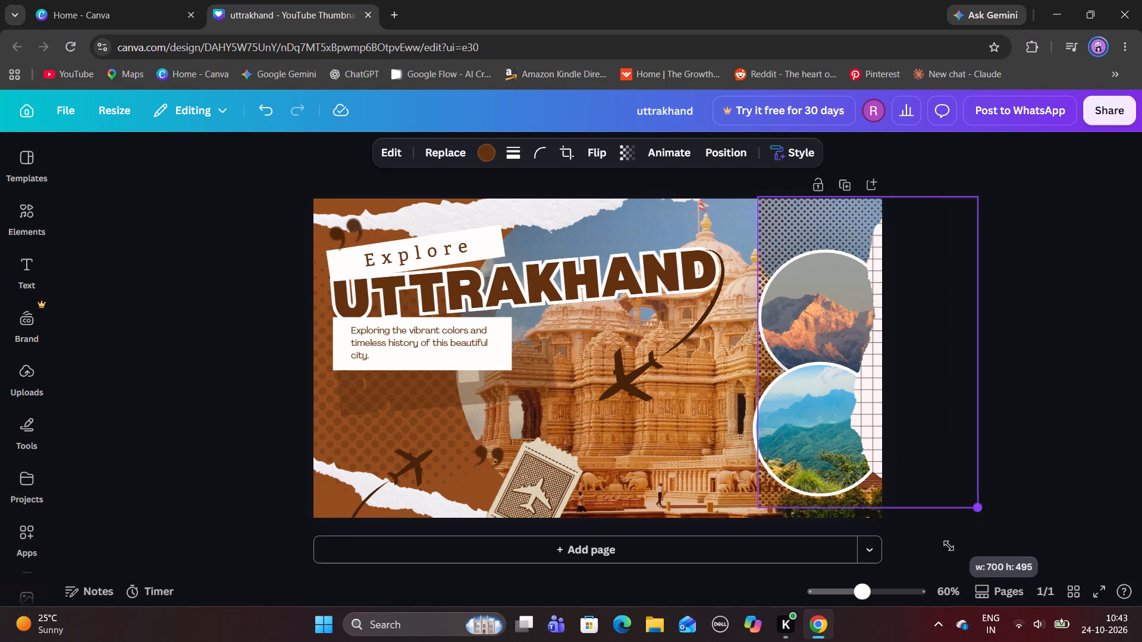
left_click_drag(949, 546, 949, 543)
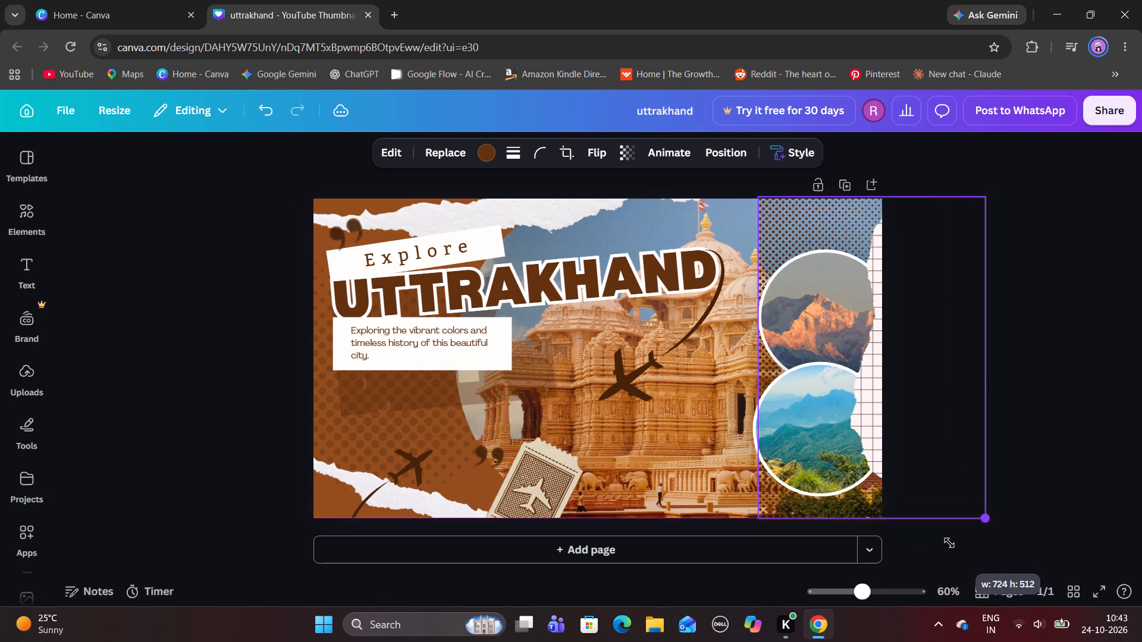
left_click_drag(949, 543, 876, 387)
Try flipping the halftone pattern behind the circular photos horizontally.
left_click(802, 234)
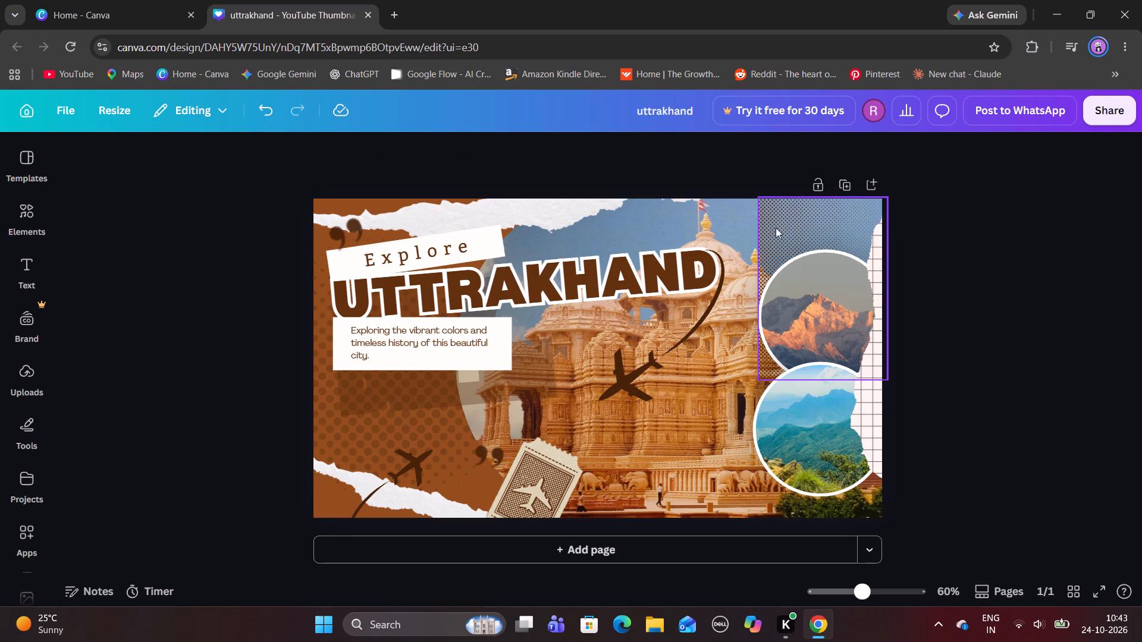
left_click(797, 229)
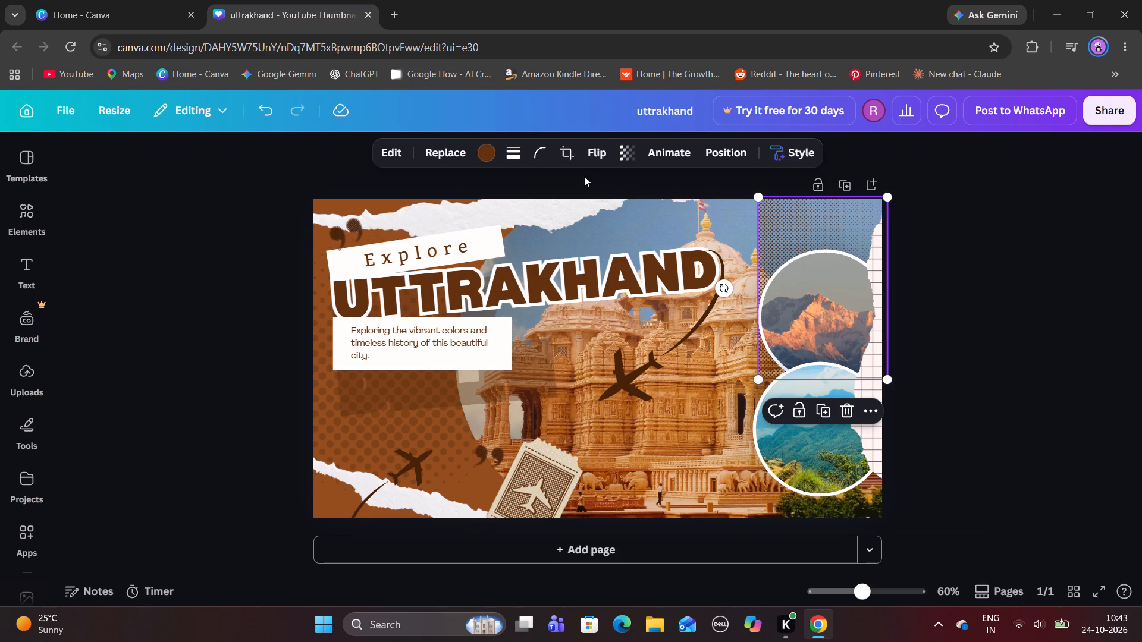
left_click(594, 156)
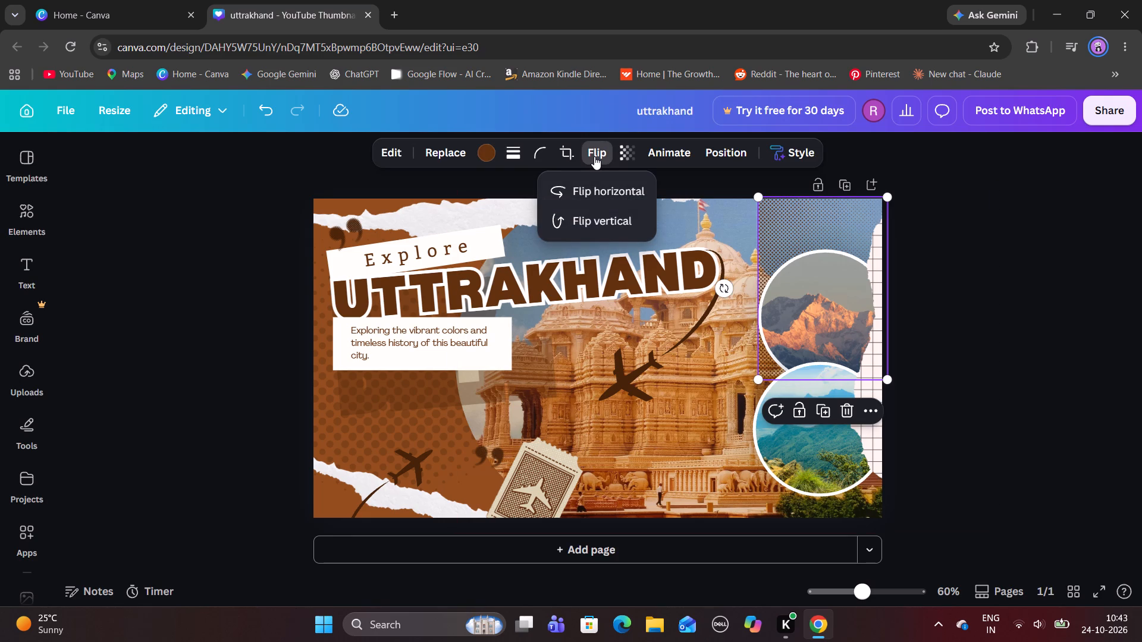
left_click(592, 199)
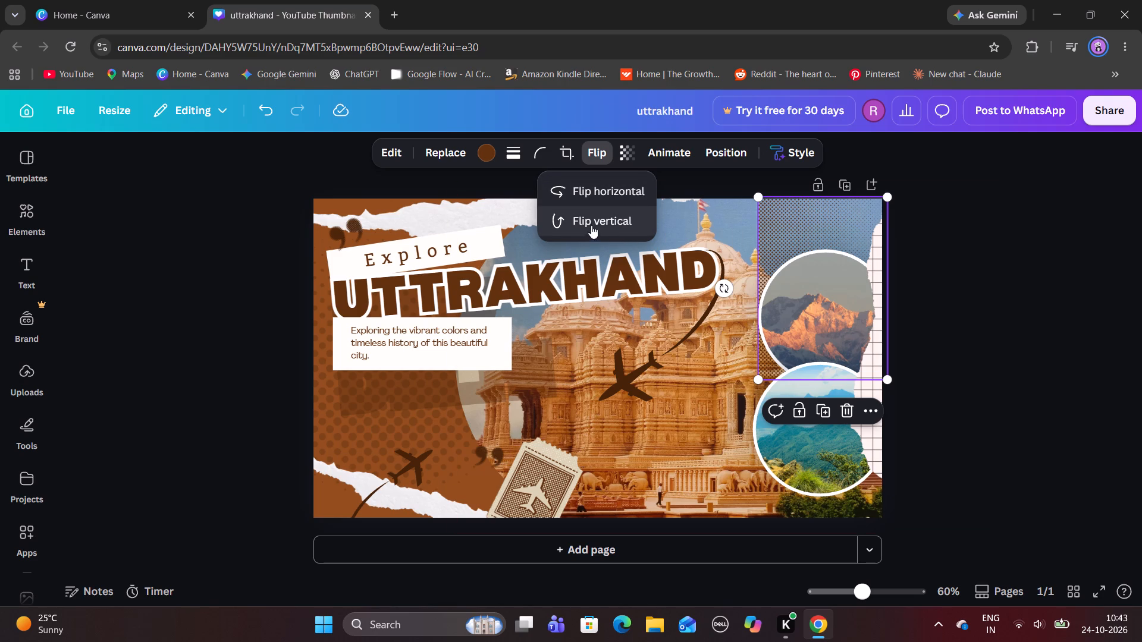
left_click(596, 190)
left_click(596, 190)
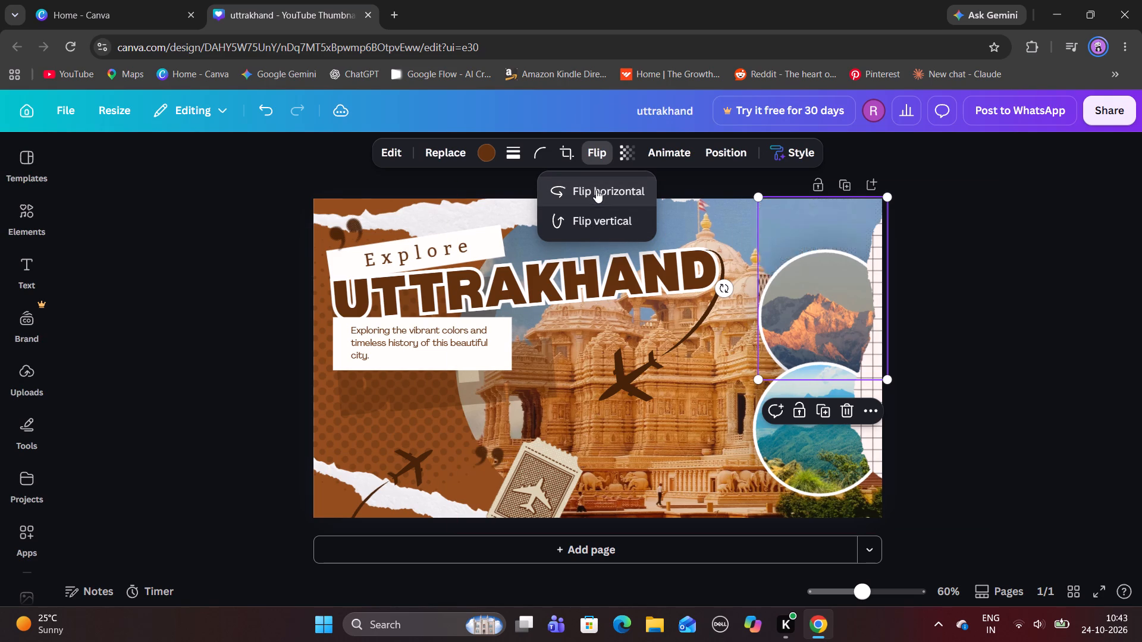
Move the halftone pattern over the temple's domes, shrink it and rotate it half a turn so its dense side faces right.
left_click_drag(829, 228, 885, 227)
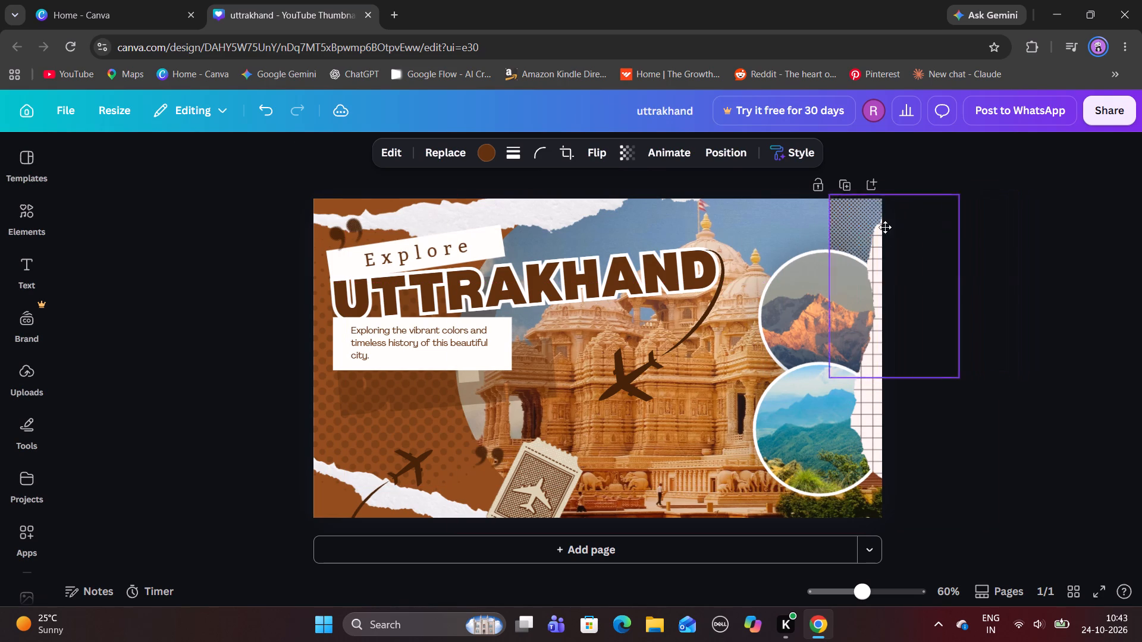
left_click_drag(885, 227, 759, 215)
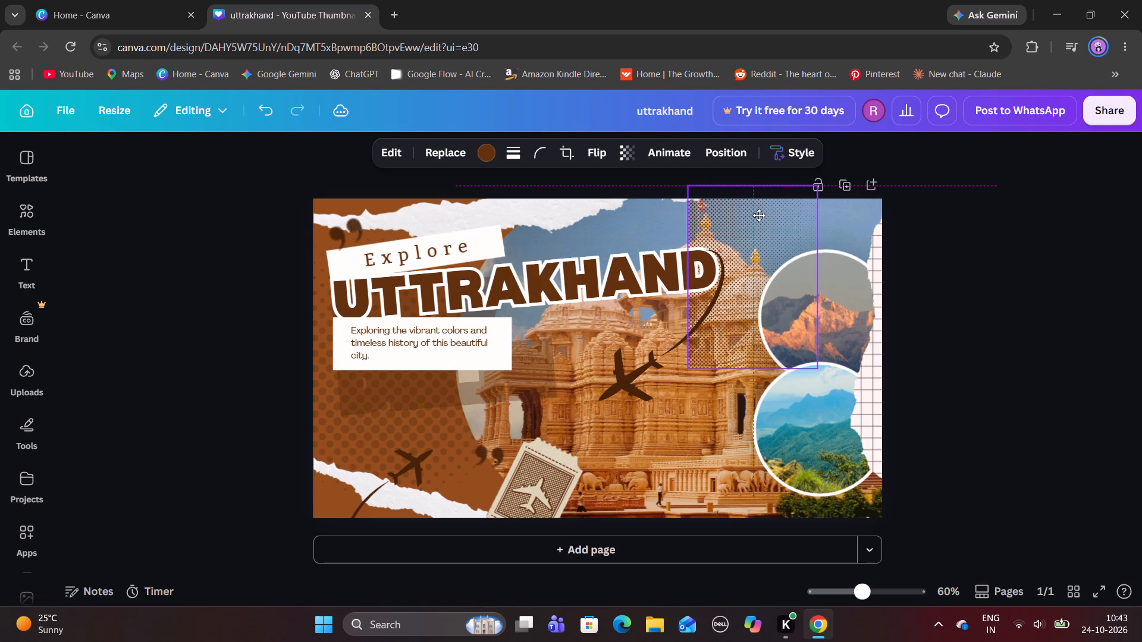
left_click_drag(759, 215, 767, 215)
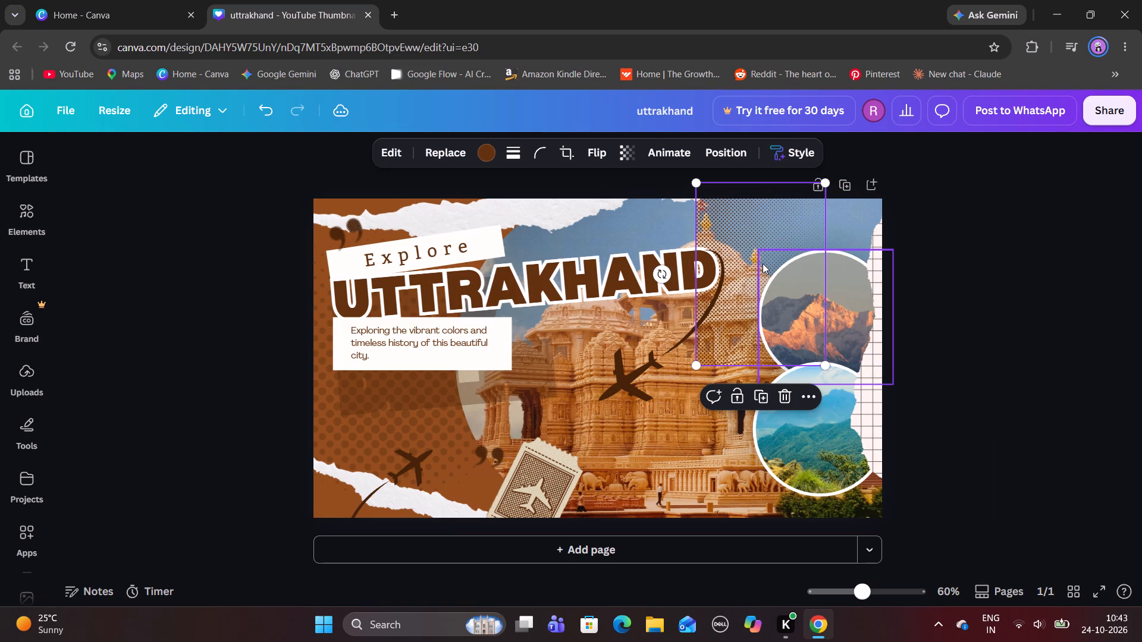
left_click_drag(754, 234, 682, 232)
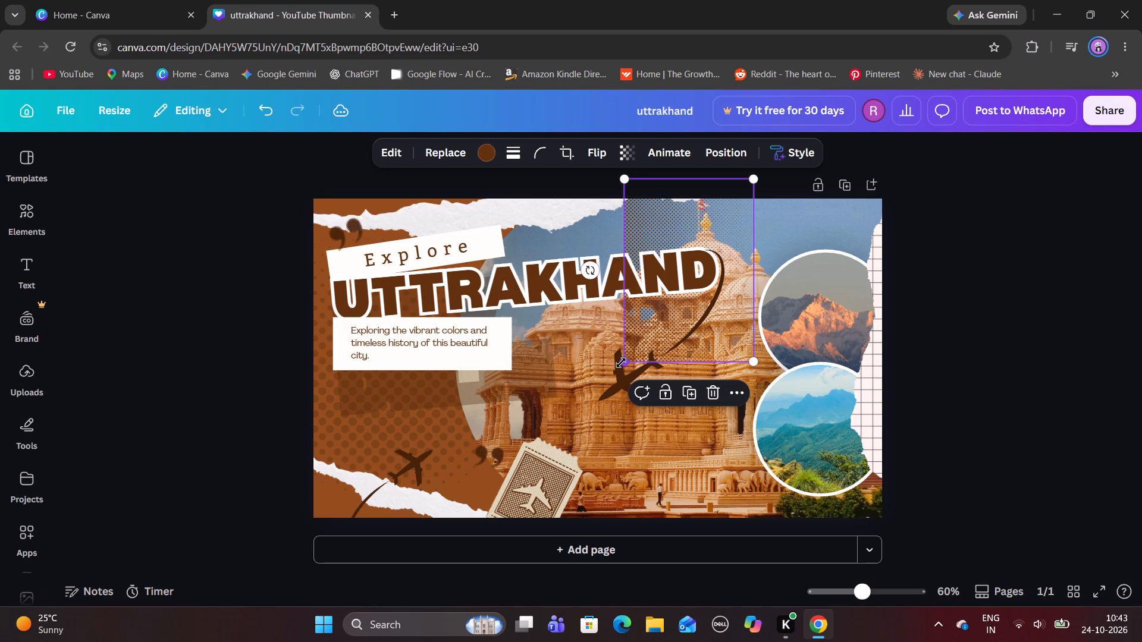
left_click_drag(621, 363, 689, 373)
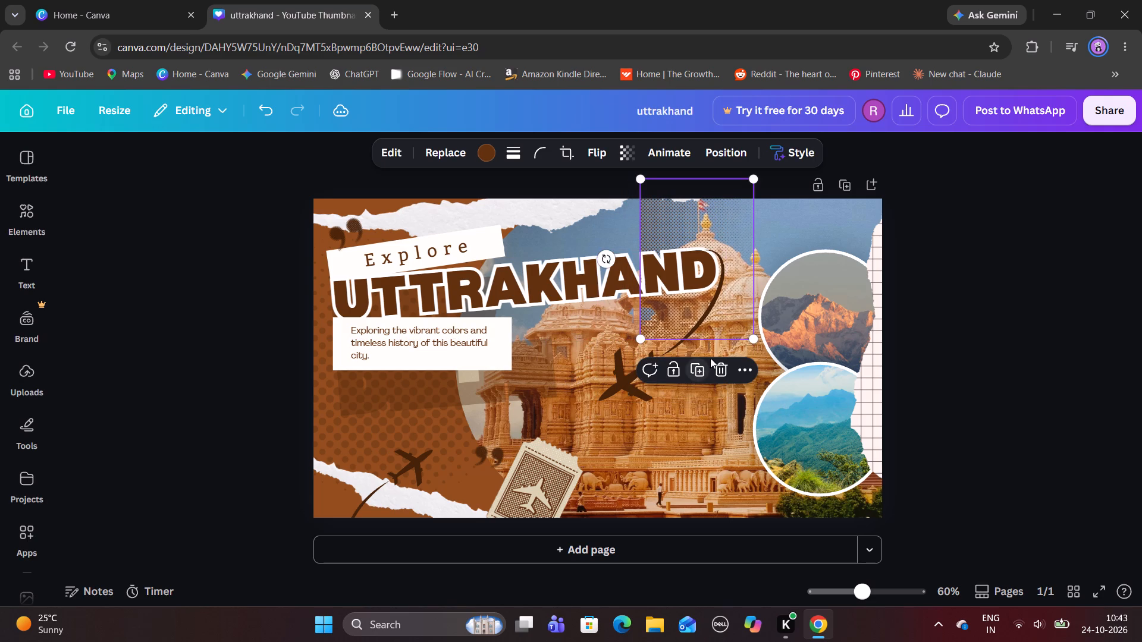
left_click_drag(606, 258, 690, 354)
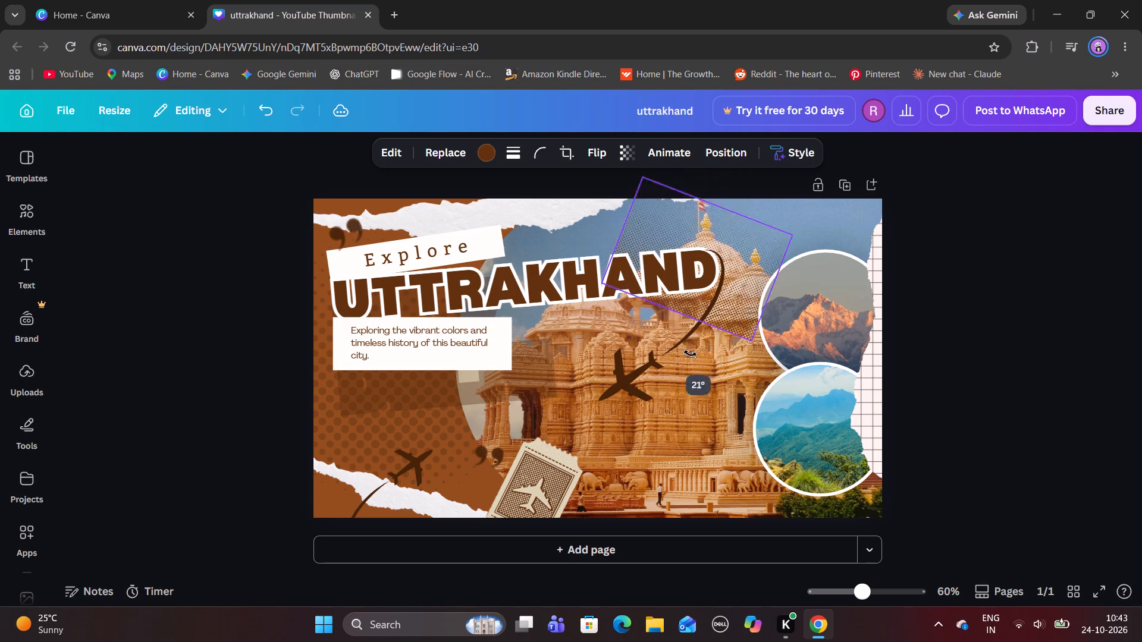
left_click_drag(690, 354, 781, 260)
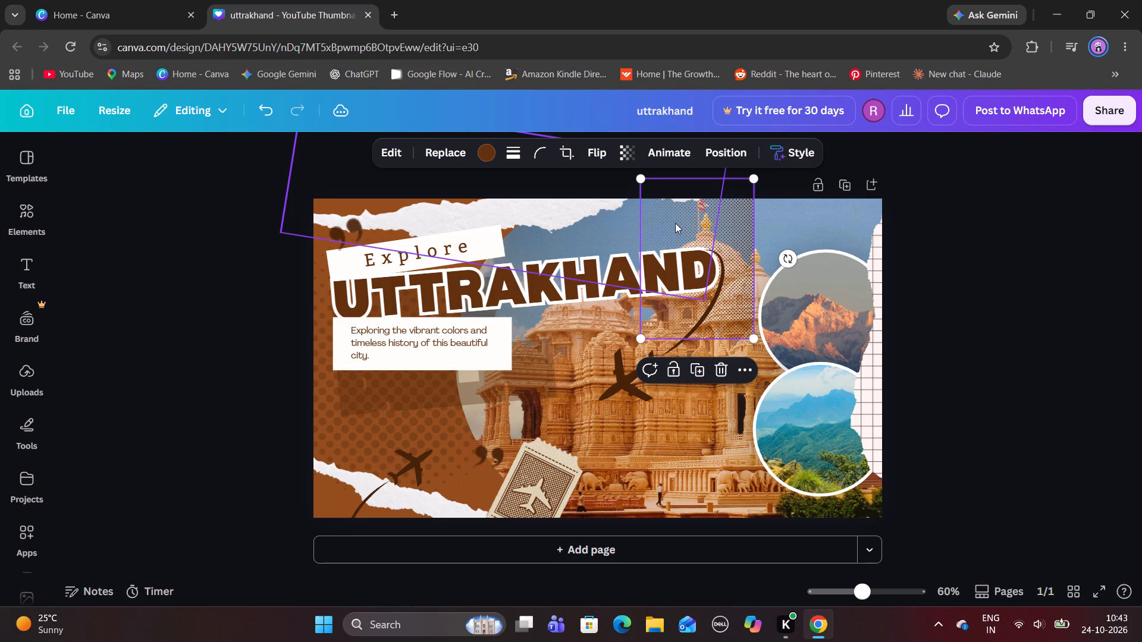
Move the halftone pattern to the thumbnail's upper-right corner behind the circular photos and enlarge it to about the thumbnail's full height.
left_click_drag(732, 226, 896, 238)
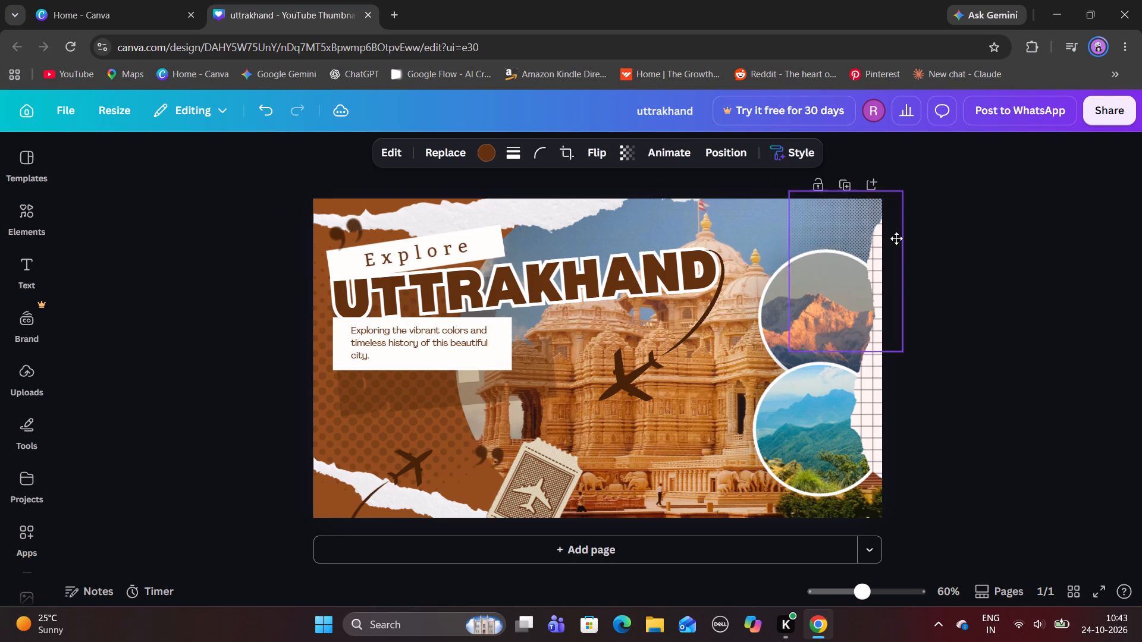
left_click_drag(896, 238, 879, 241)
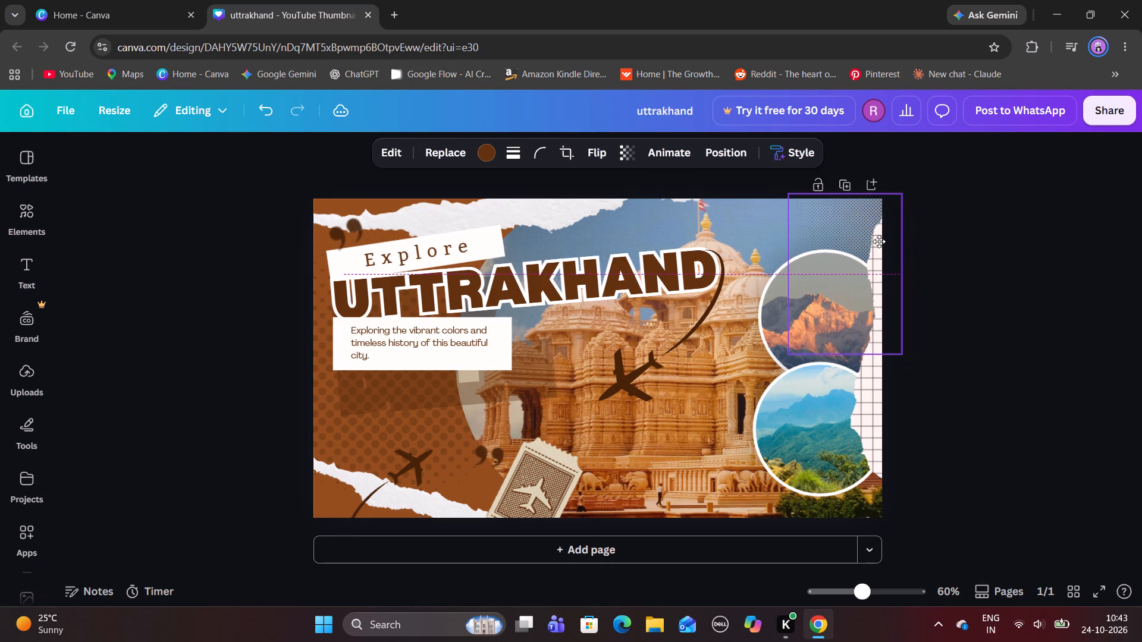
left_click_drag(879, 241, 879, 244)
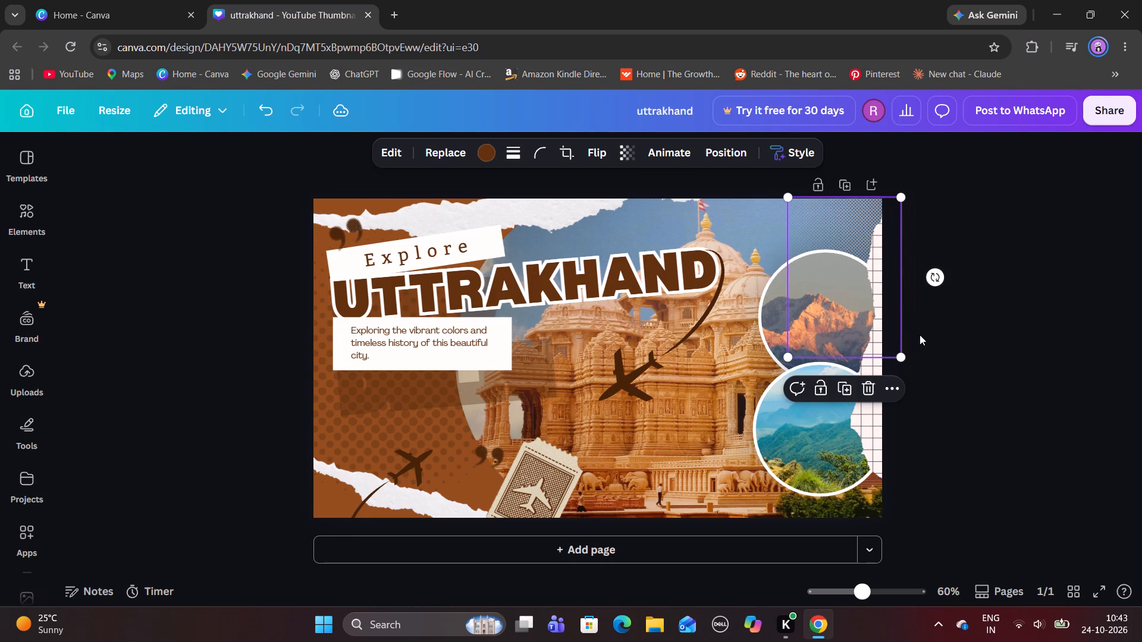
left_click_drag(900, 358, 947, 489)
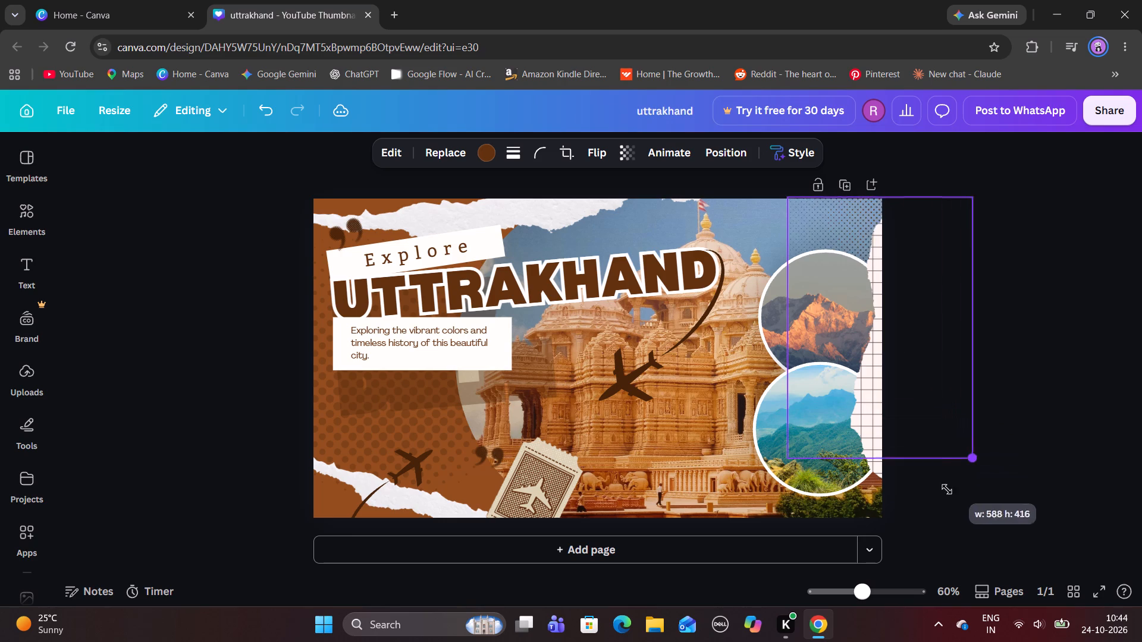
left_click_drag(947, 489, 973, 556)
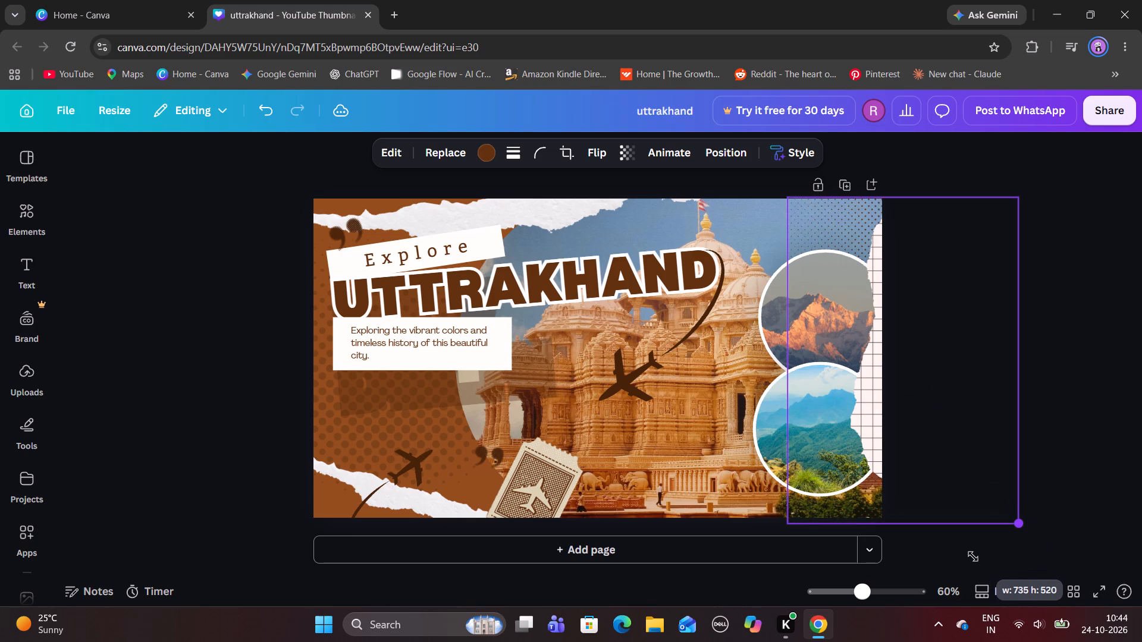
left_click_drag(973, 556, 970, 549)
left_click(1079, 295)
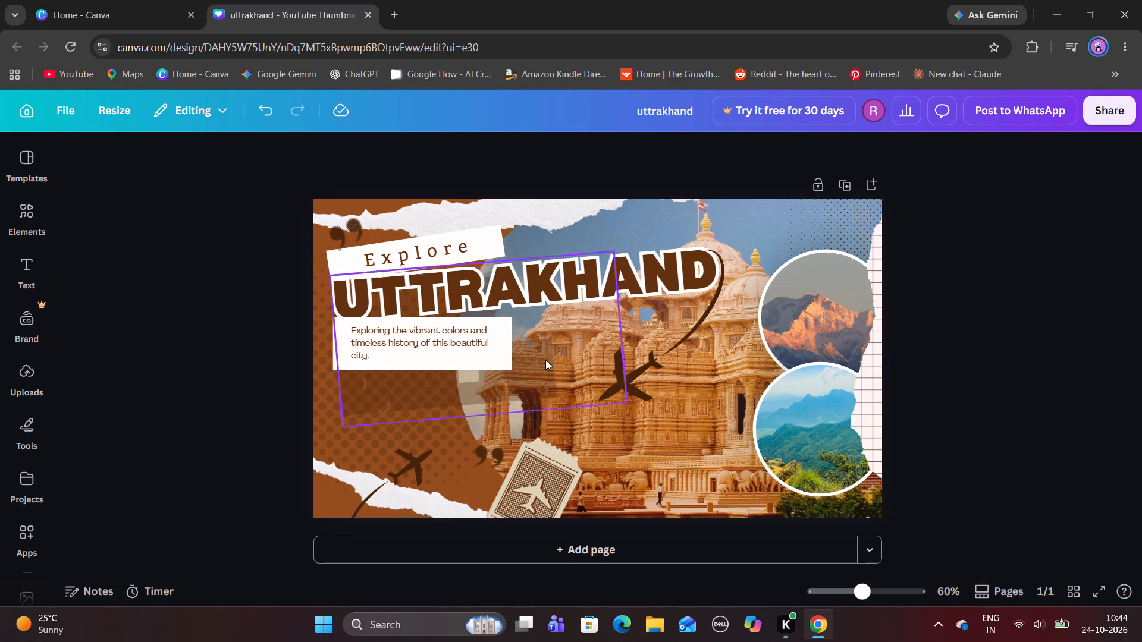
Select the airplane ticket at the thumbnail's bottom edge and search the replacement photos for "mountain stamp".
left_click(527, 473)
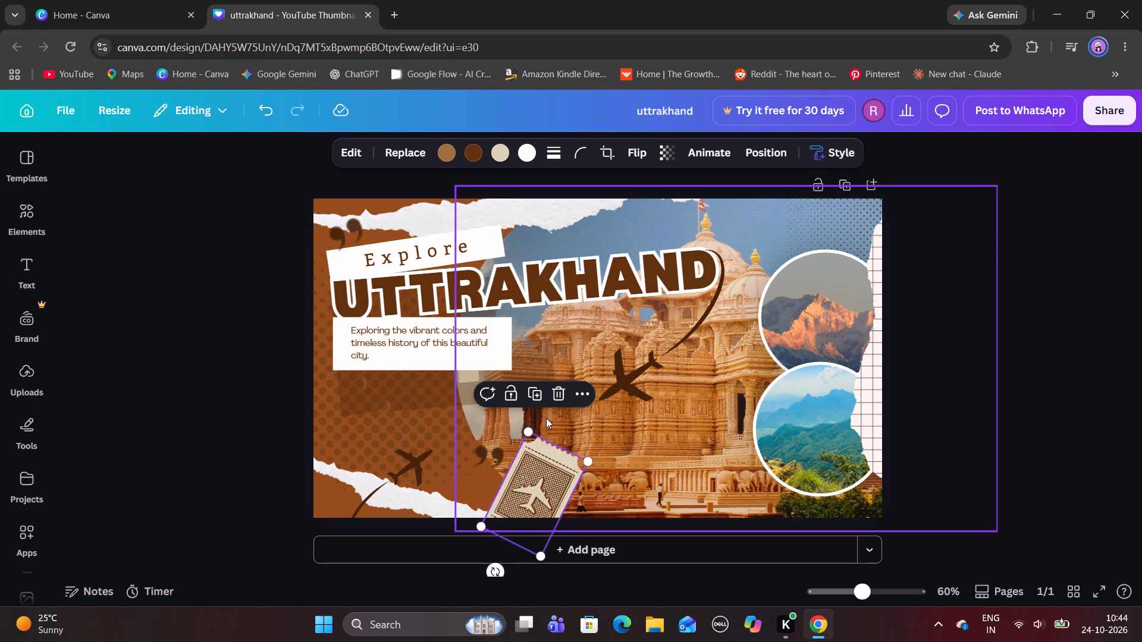
left_click(535, 490)
left_click(535, 490)
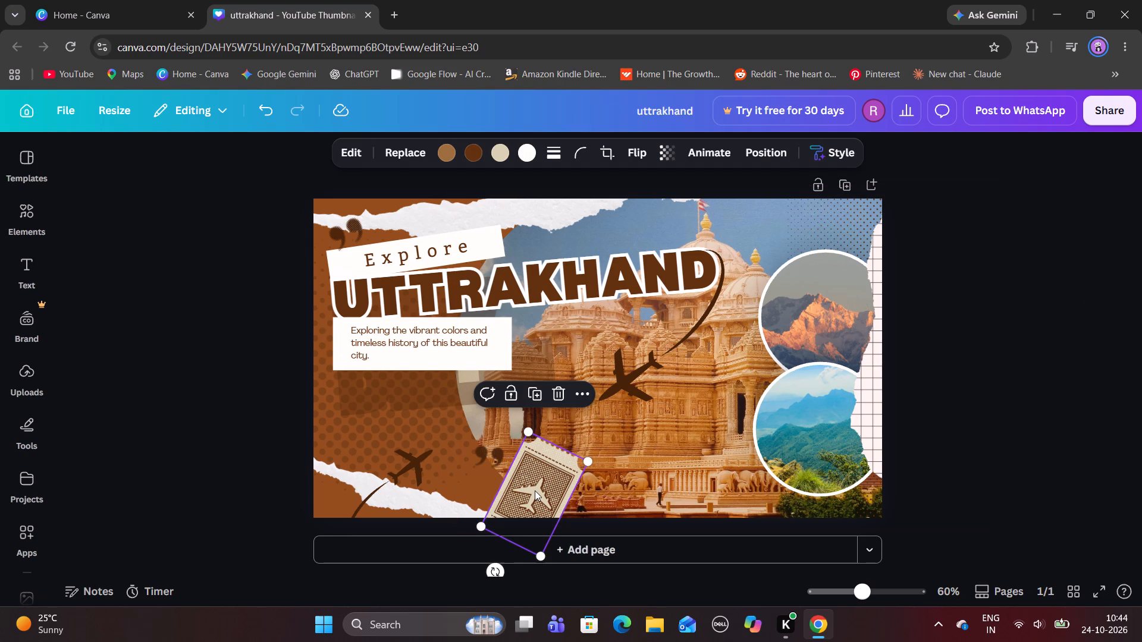
left_click(404, 146)
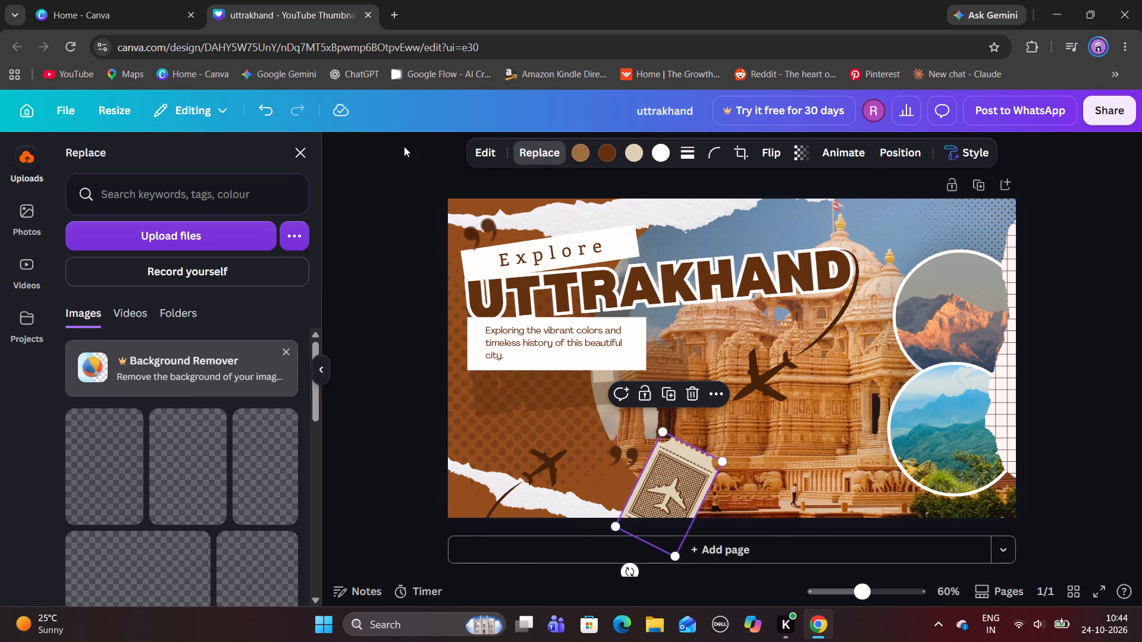
left_click(209, 207)
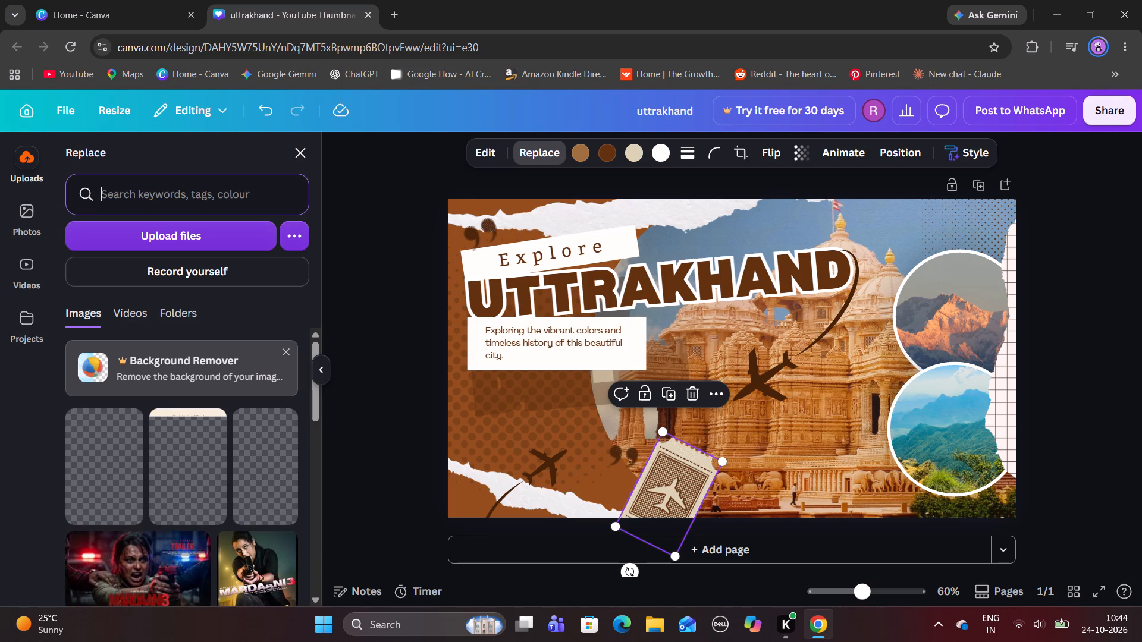
type("mountain")
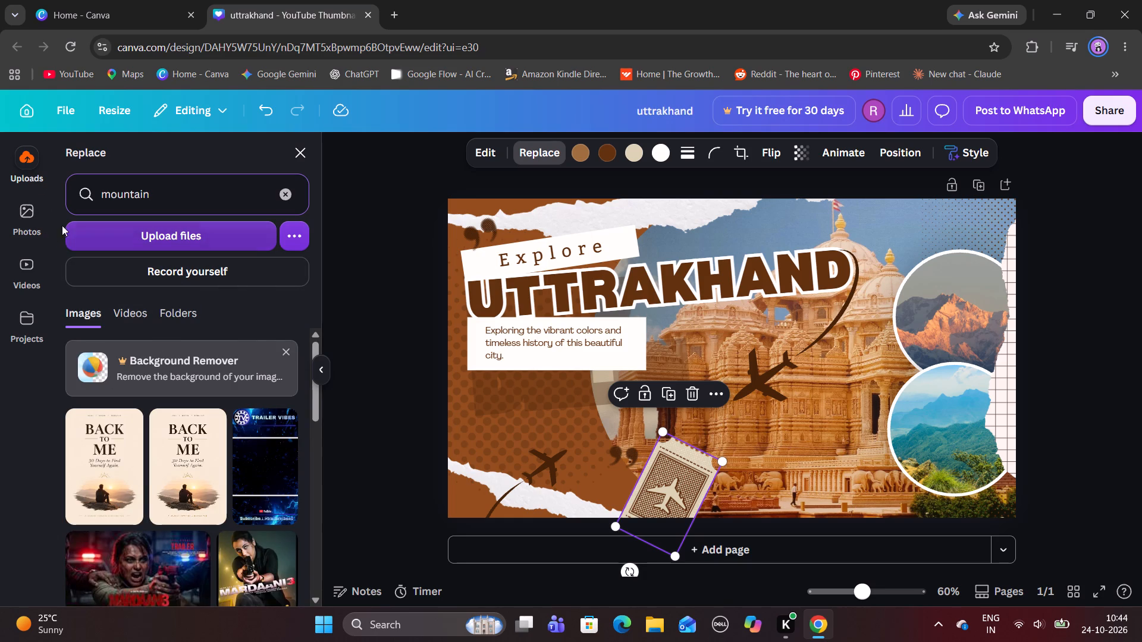
left_click(33, 228)
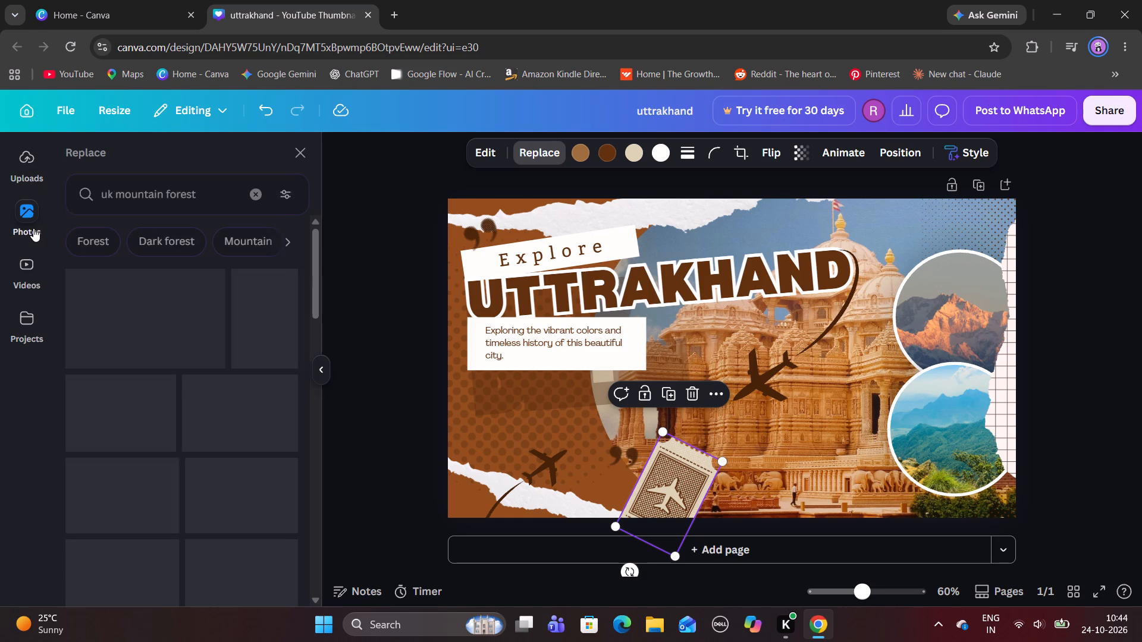
left_click(256, 185)
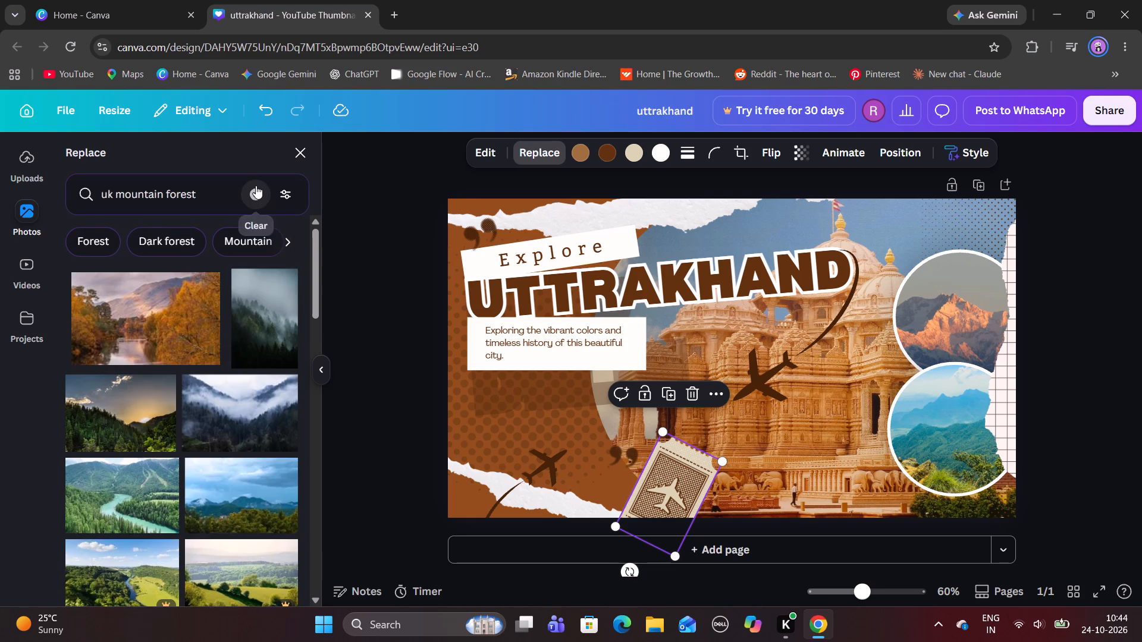
left_click(212, 197)
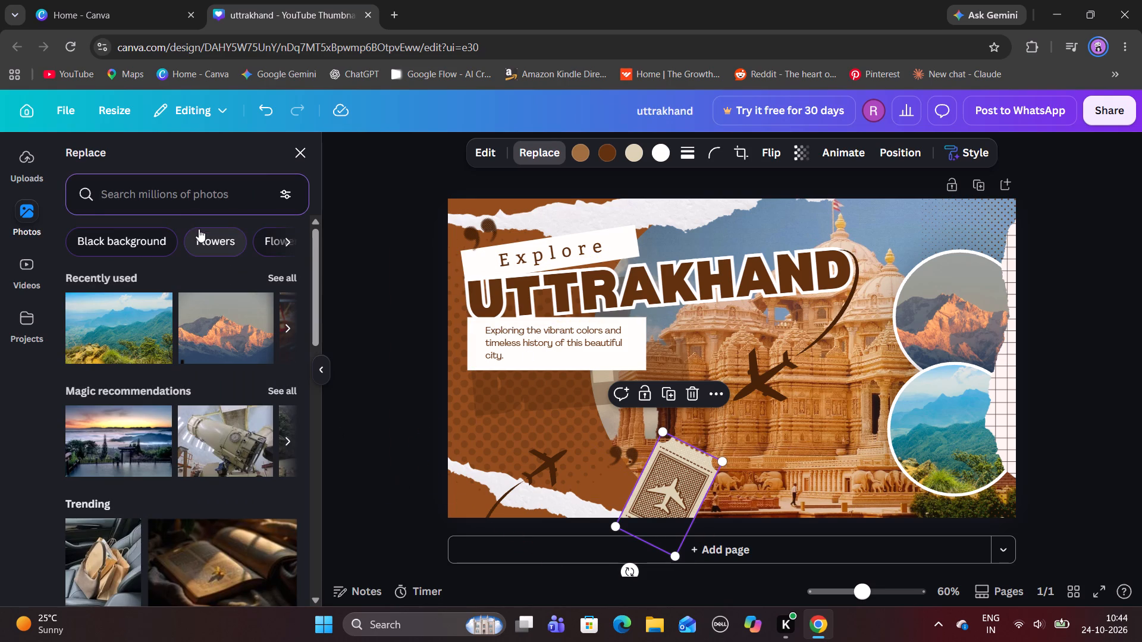
left_click(165, 203)
type("mountain stamp")
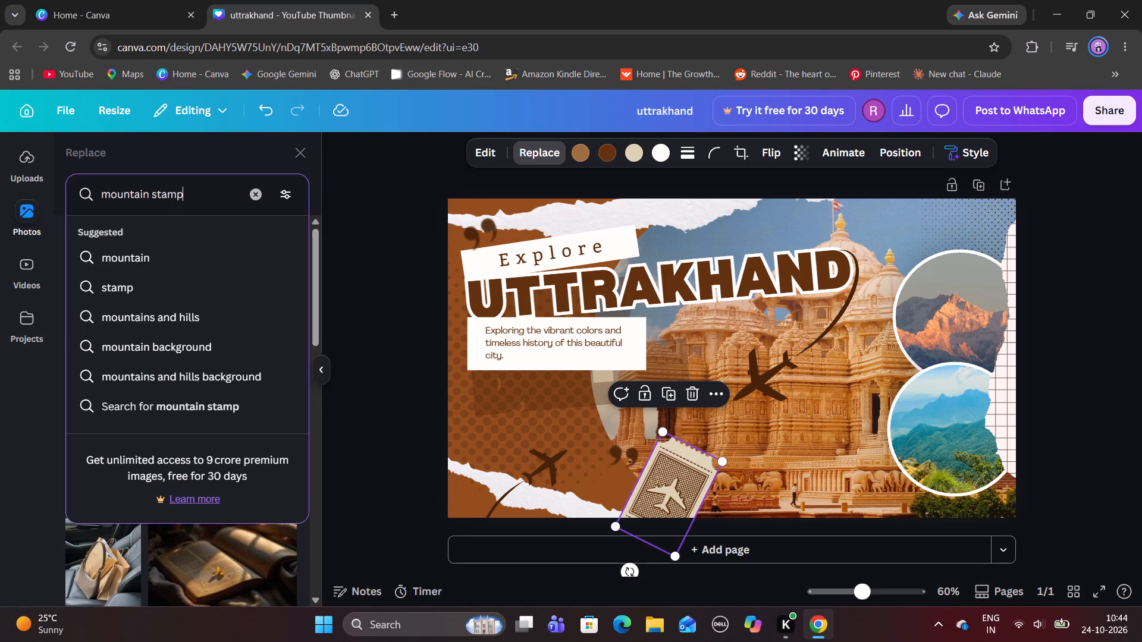
key("Return")
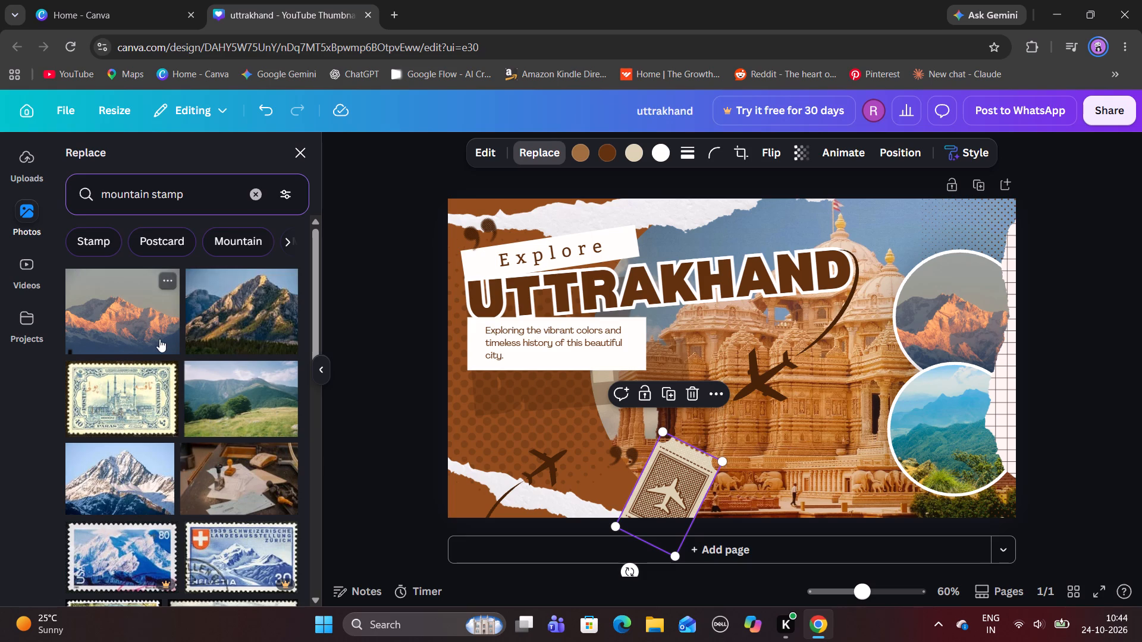
Browse the mountain stamp photos and replace the airplane ticket with the upright yellow-and-green landscape postage stamp marked 80.
scroll(159, 339, "down", 4)
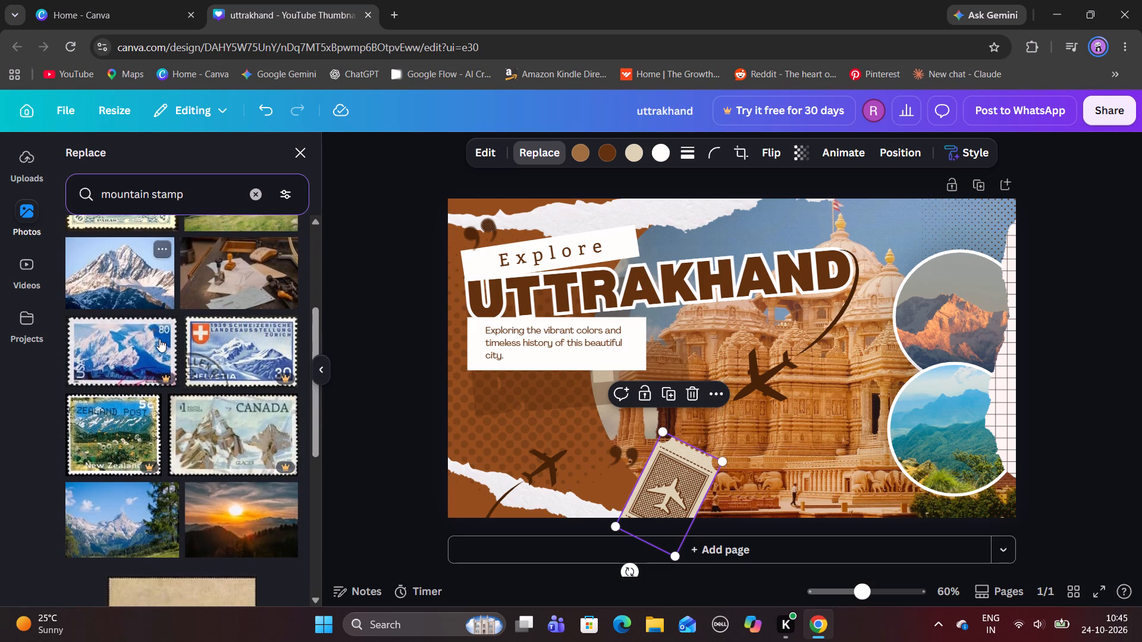
scroll(159, 339, "down", 2)
scroll(159, 339, "right", 1)
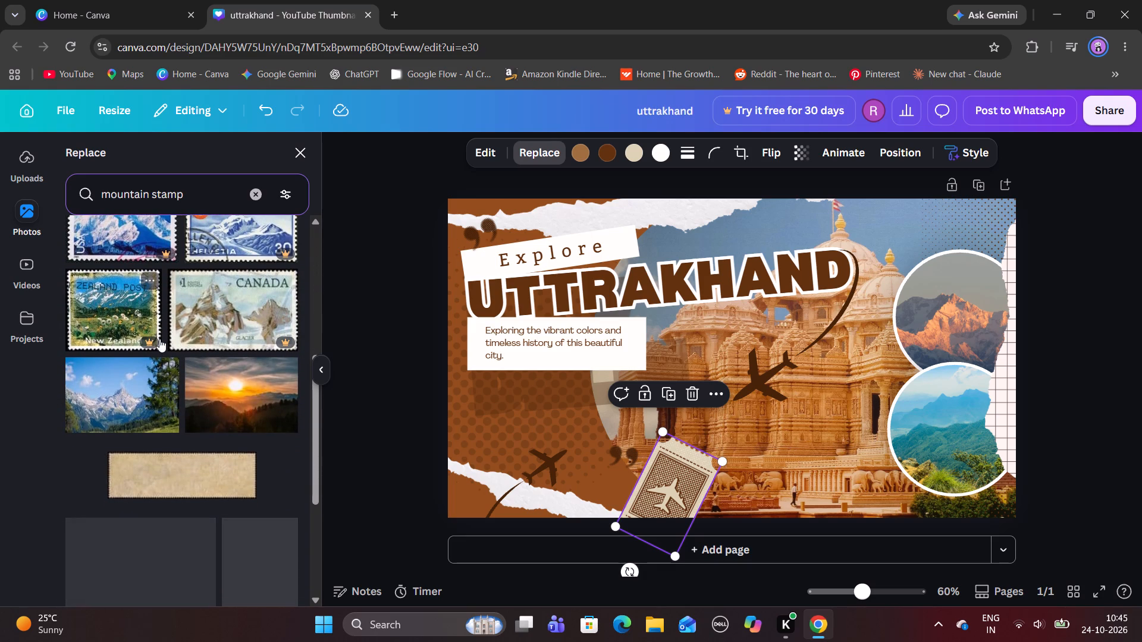
scroll(159, 339, "right", 1)
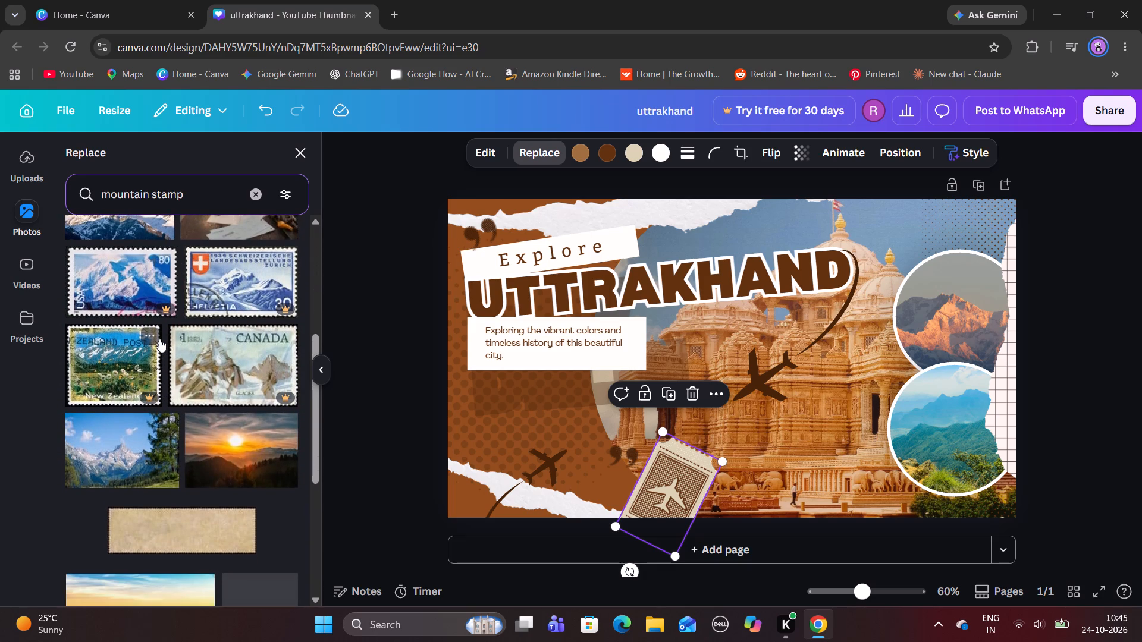
scroll(159, 339, "right", 1)
scroll(159, 339, "down", 1)
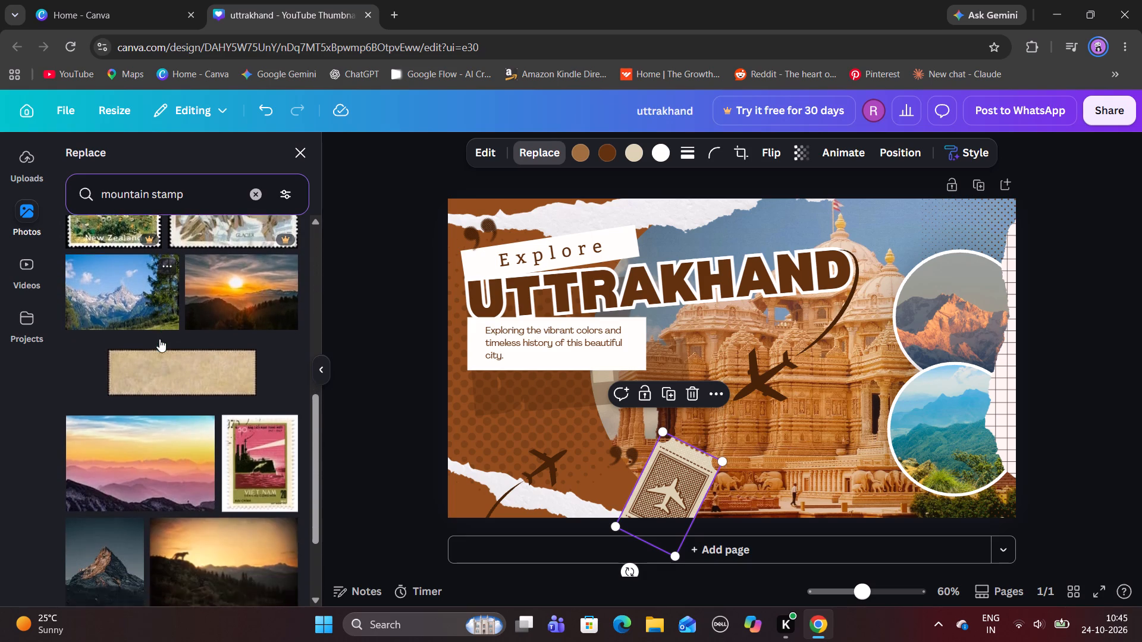
scroll(159, 339, "down", 7)
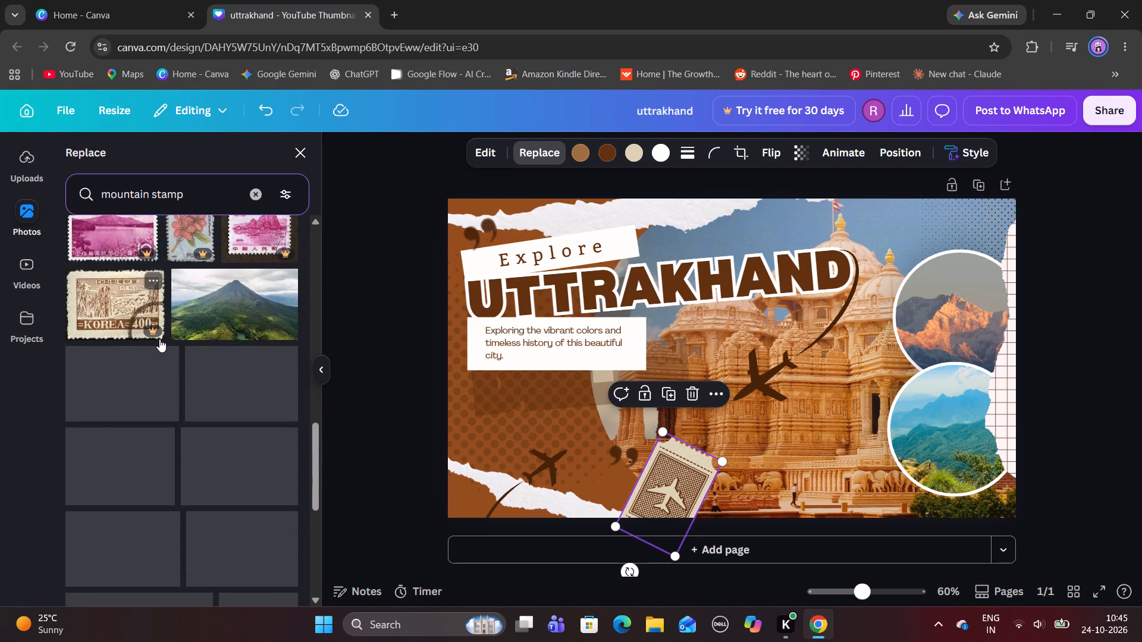
scroll(159, 339, "down", 3)
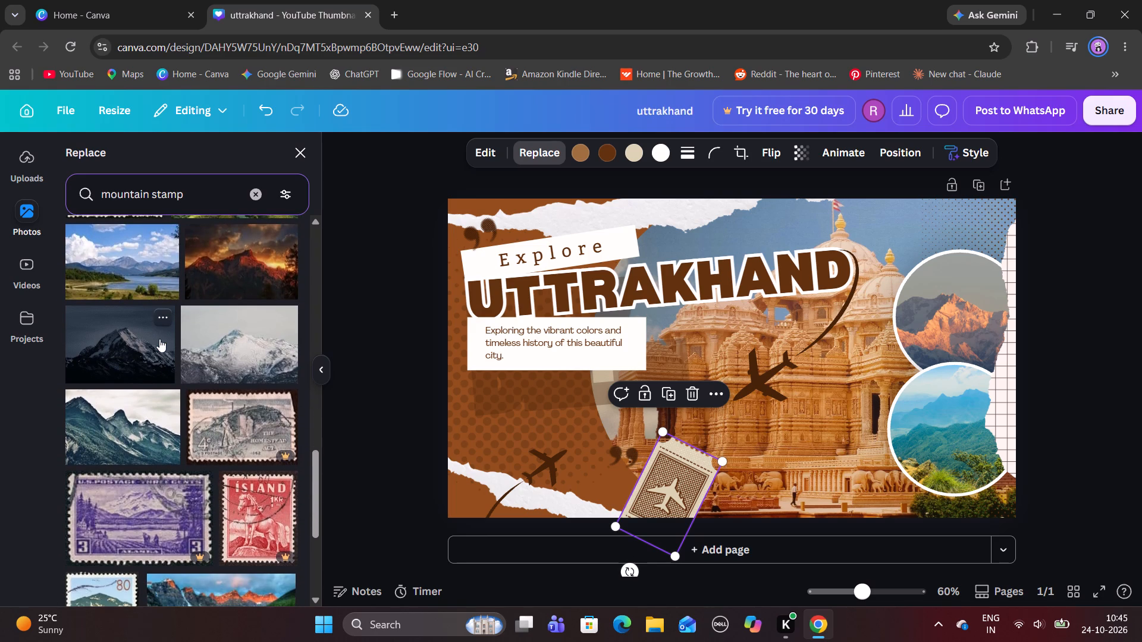
scroll(159, 339, "down", 3)
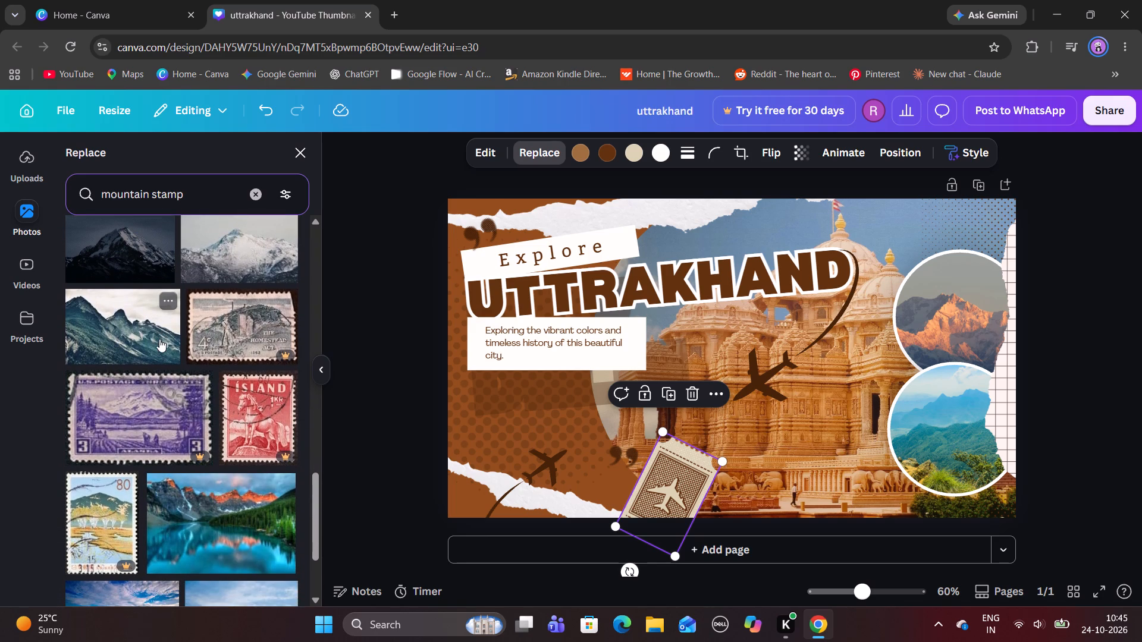
scroll(159, 339, "down", 3)
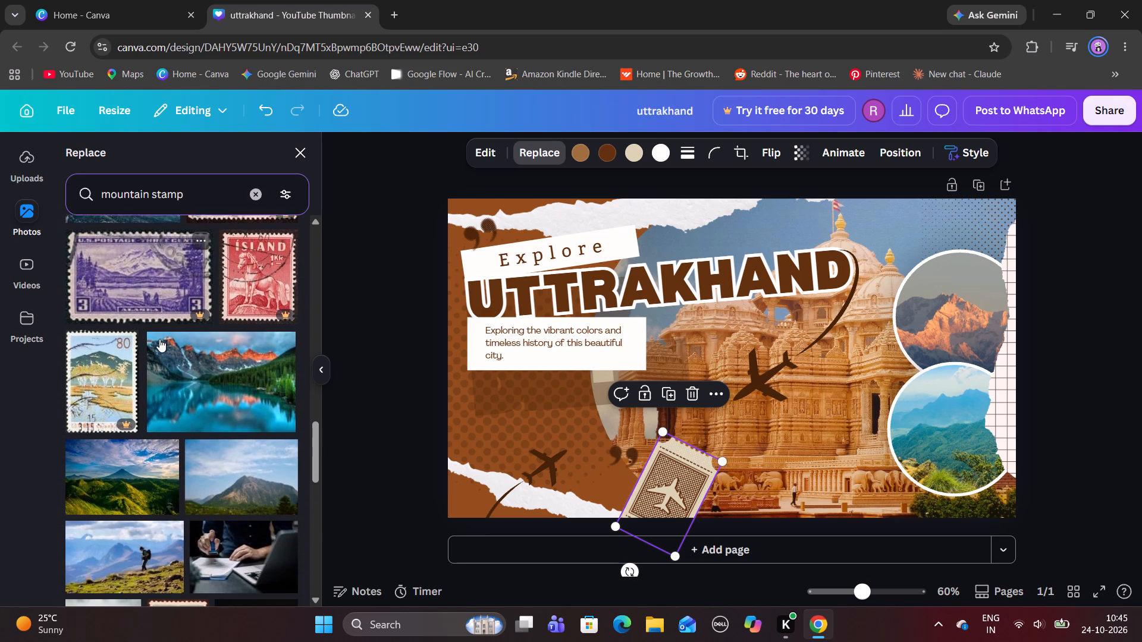
scroll(159, 339, "down", 2)
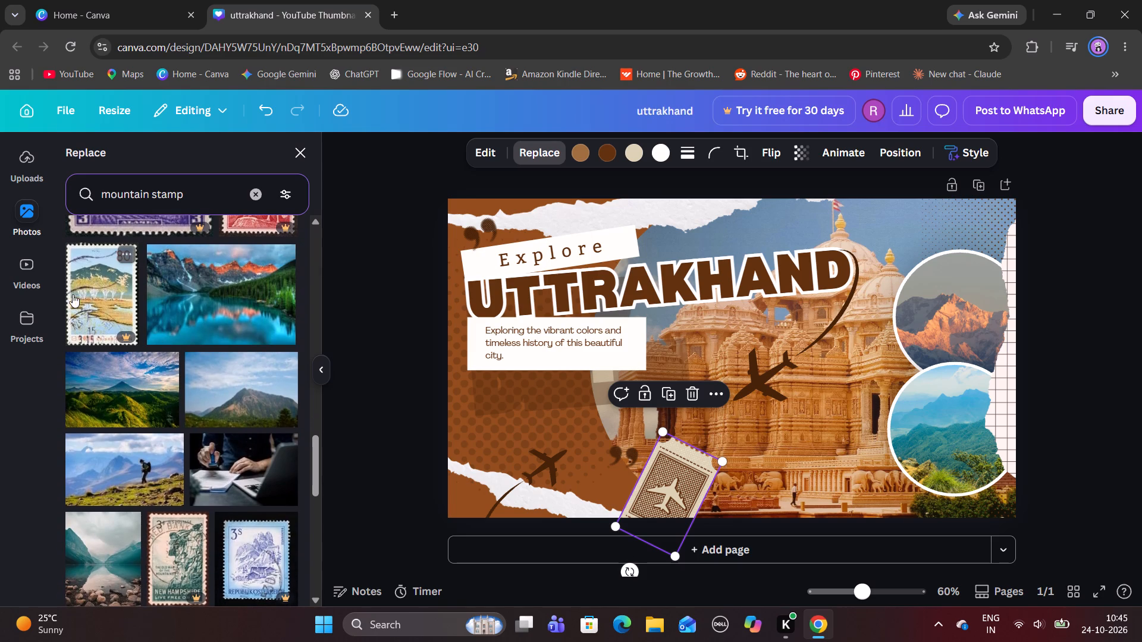
left_click(93, 298)
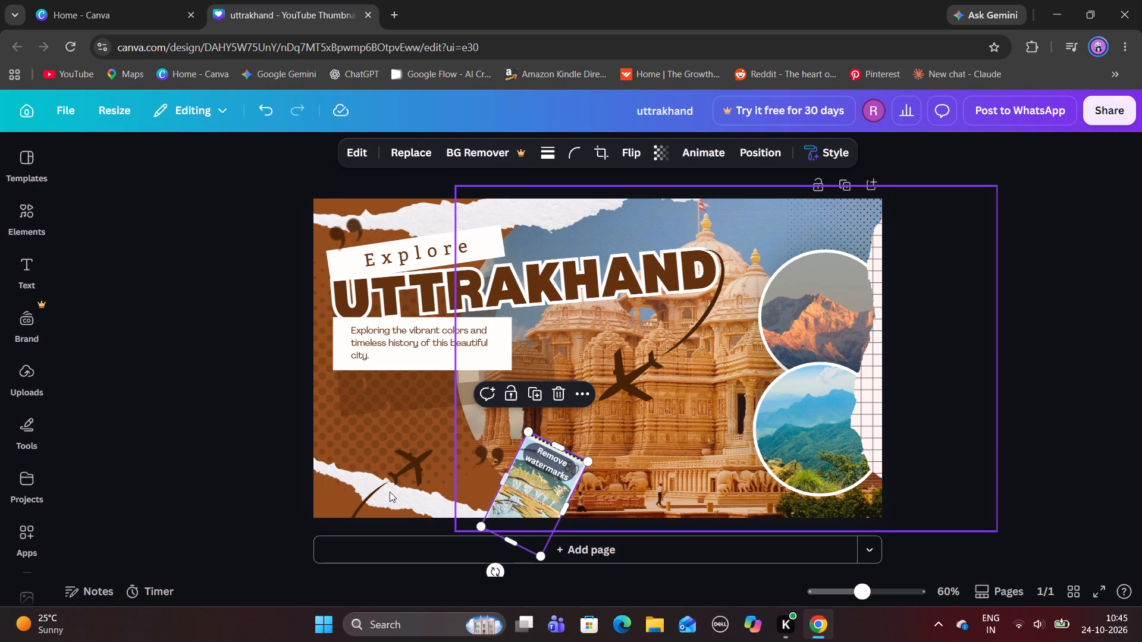
Enlarge the small airplane in the thumbnail's lower-left corner and move it beside the other airplane, with its trail curving around the stamp.
left_click(413, 469)
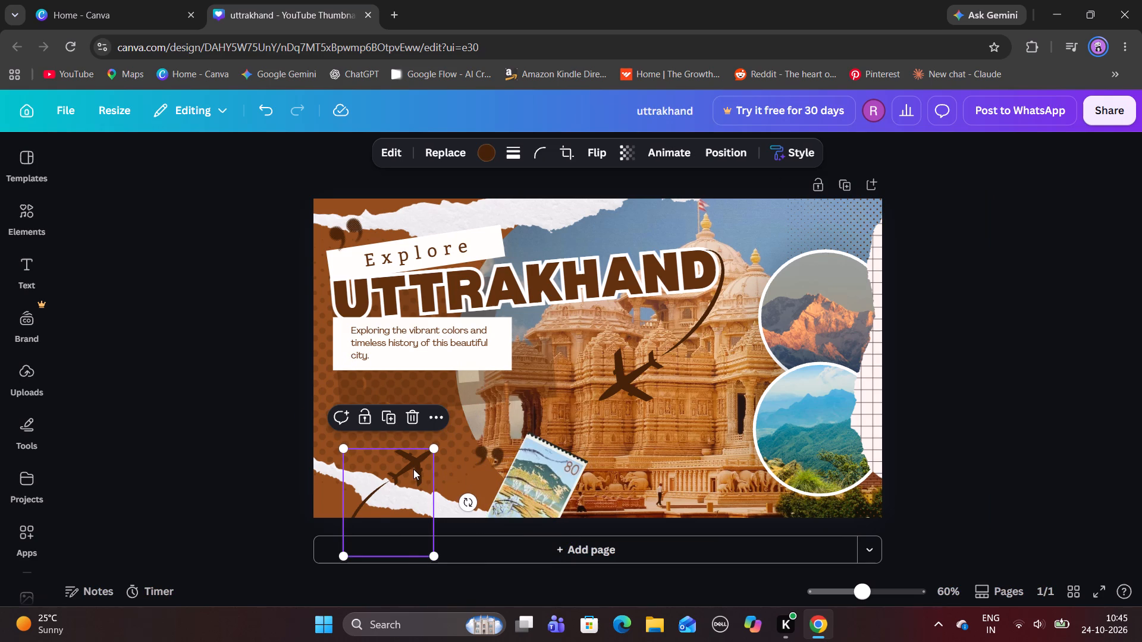
left_click_drag(434, 450, 529, 386)
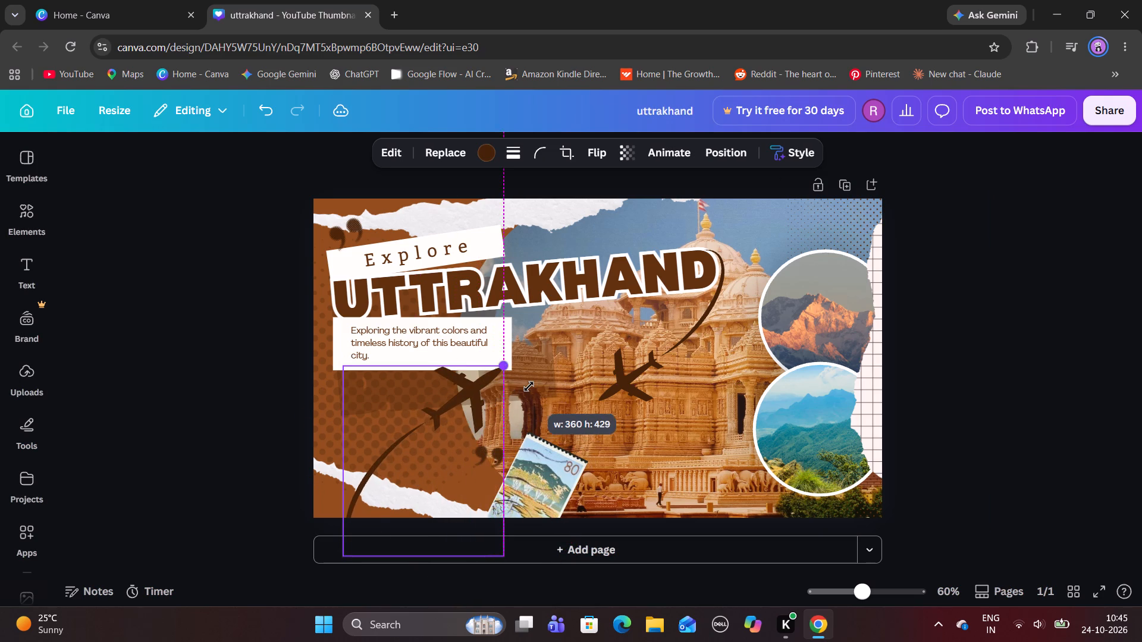
left_click_drag(529, 386, 520, 402)
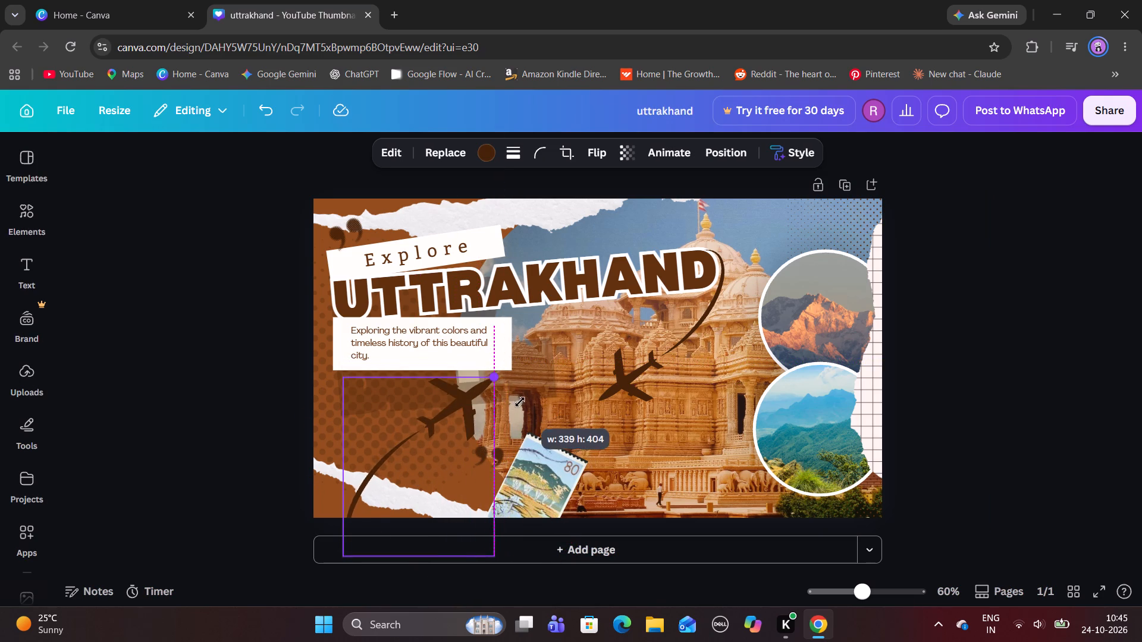
left_click_drag(520, 402, 498, 418)
left_click_drag(401, 463, 465, 430)
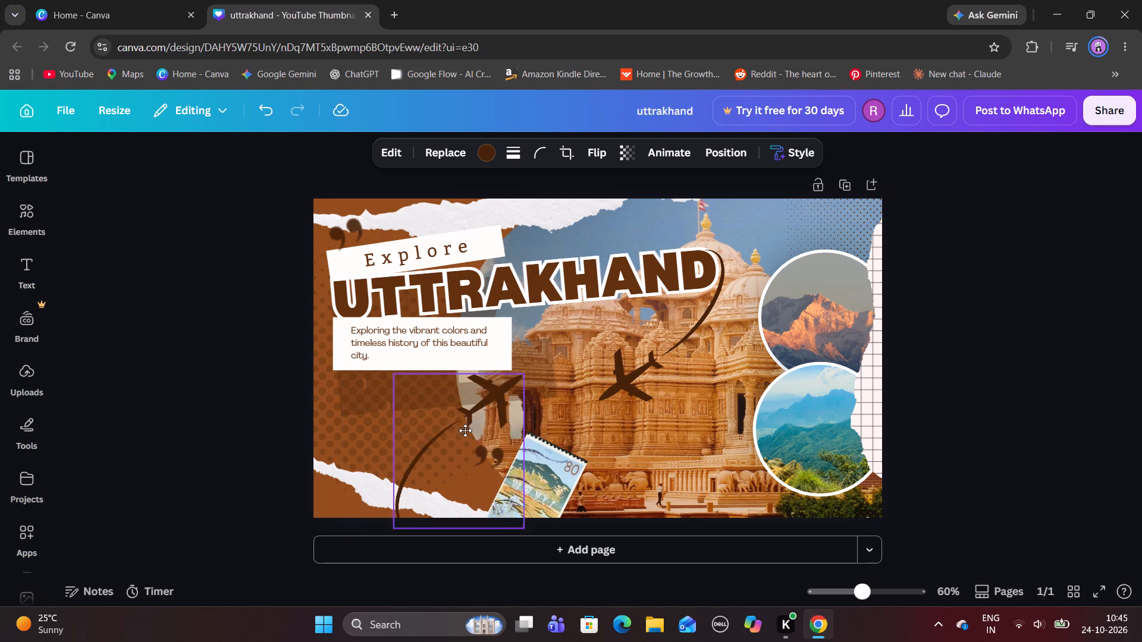
left_click_drag(465, 430, 507, 425)
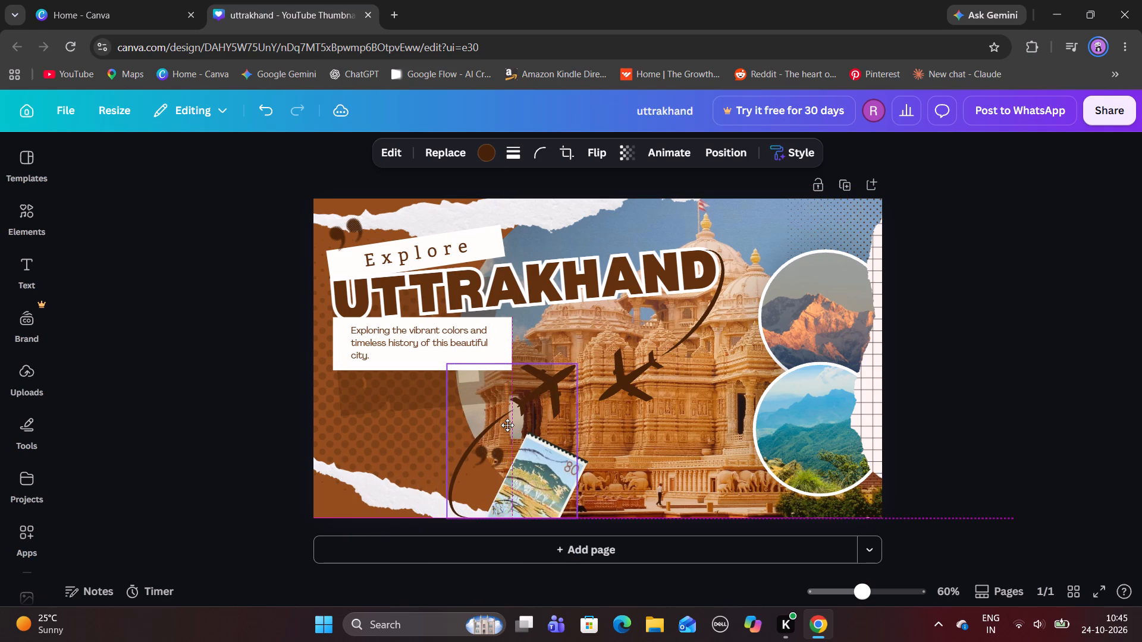
left_click_drag(507, 425, 507, 429)
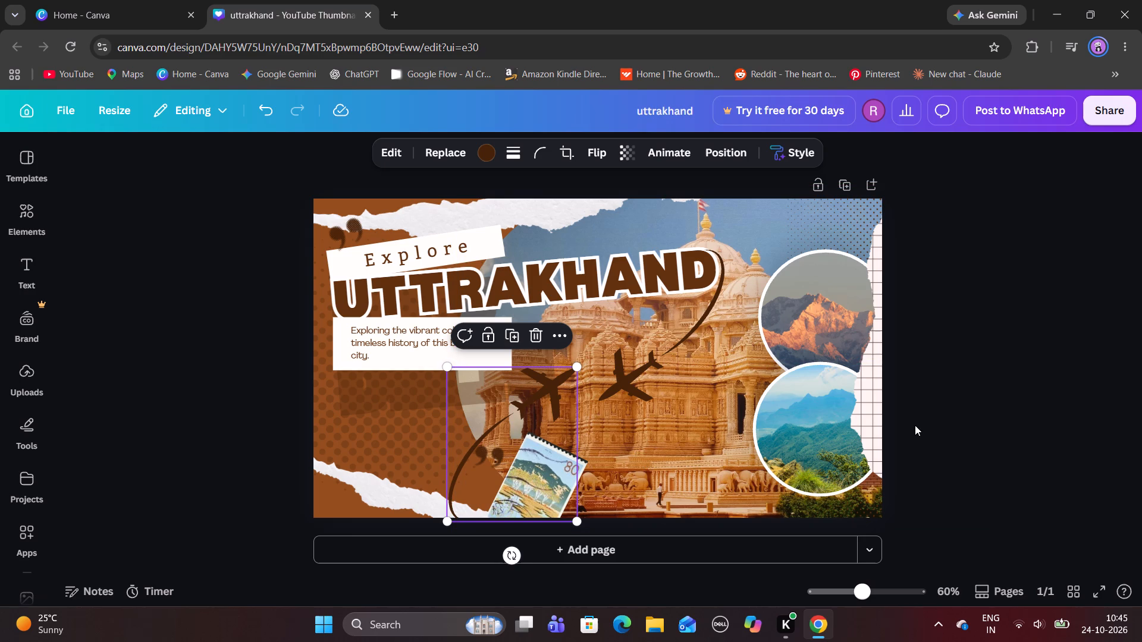
left_click(955, 404)
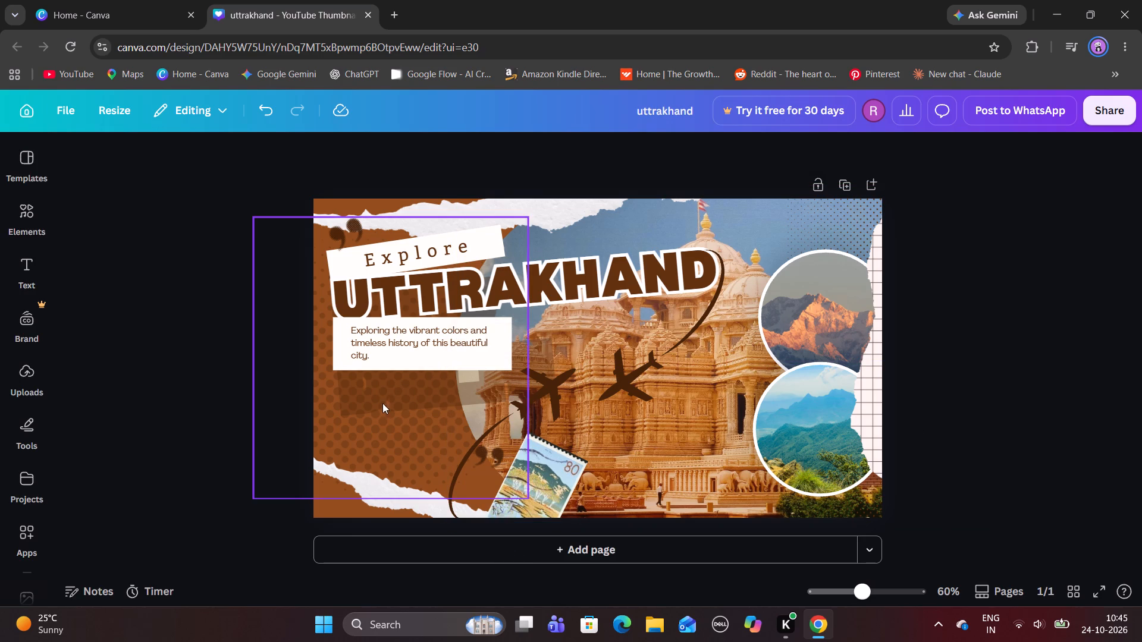
Move the enlarged airplane aside to the brown area and delete the quotation mark beside the stamp.
left_click(537, 397)
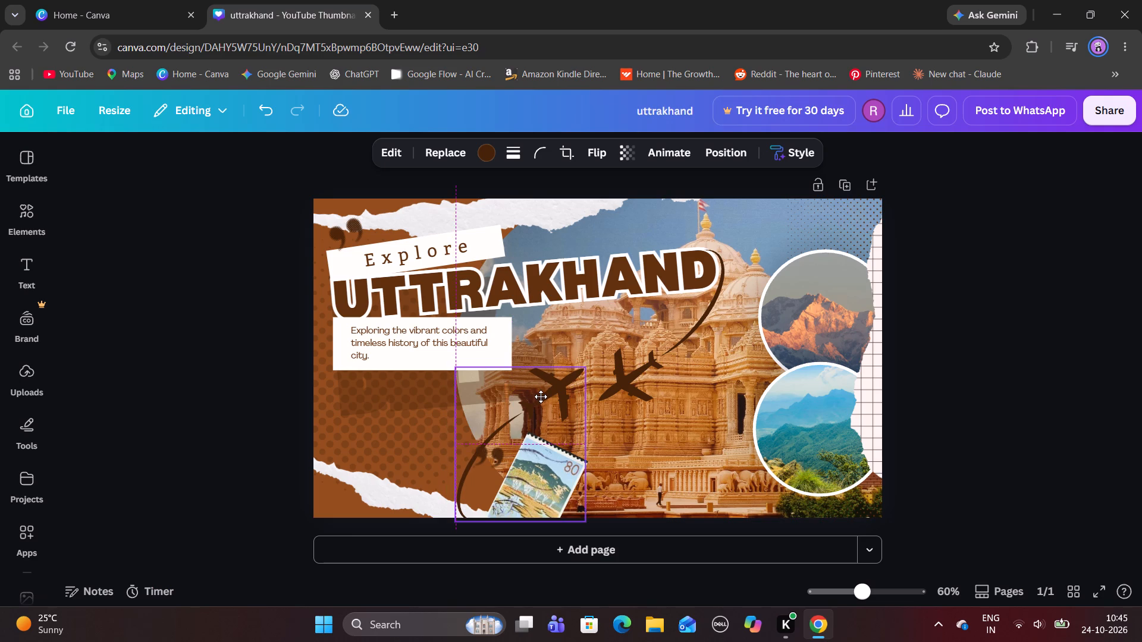
left_click(495, 449)
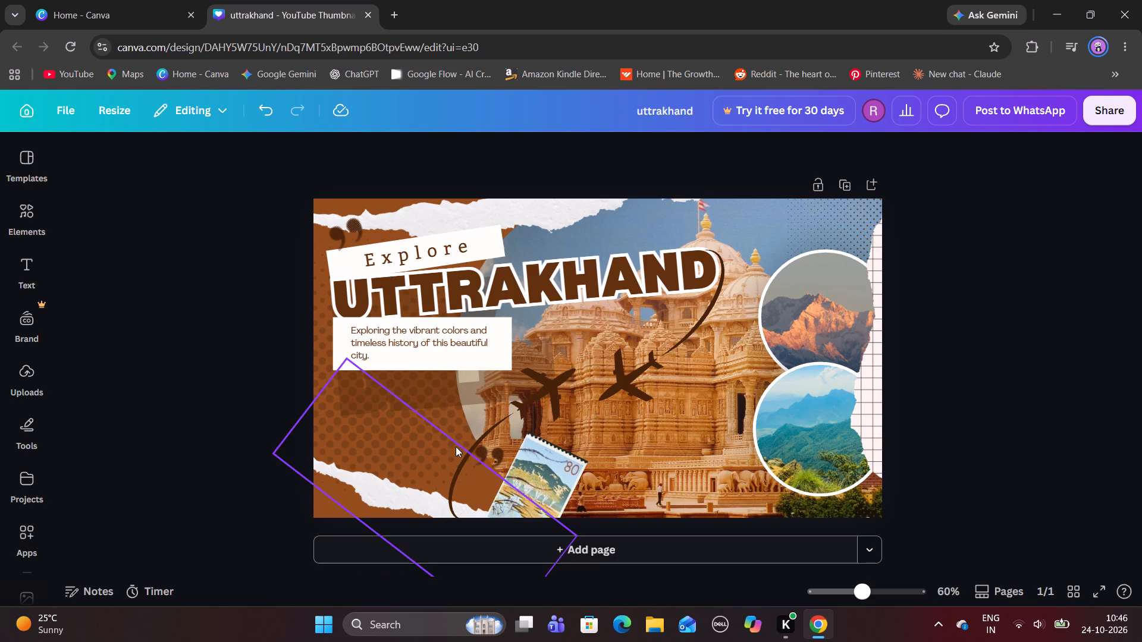
left_click_drag(543, 413, 423, 420)
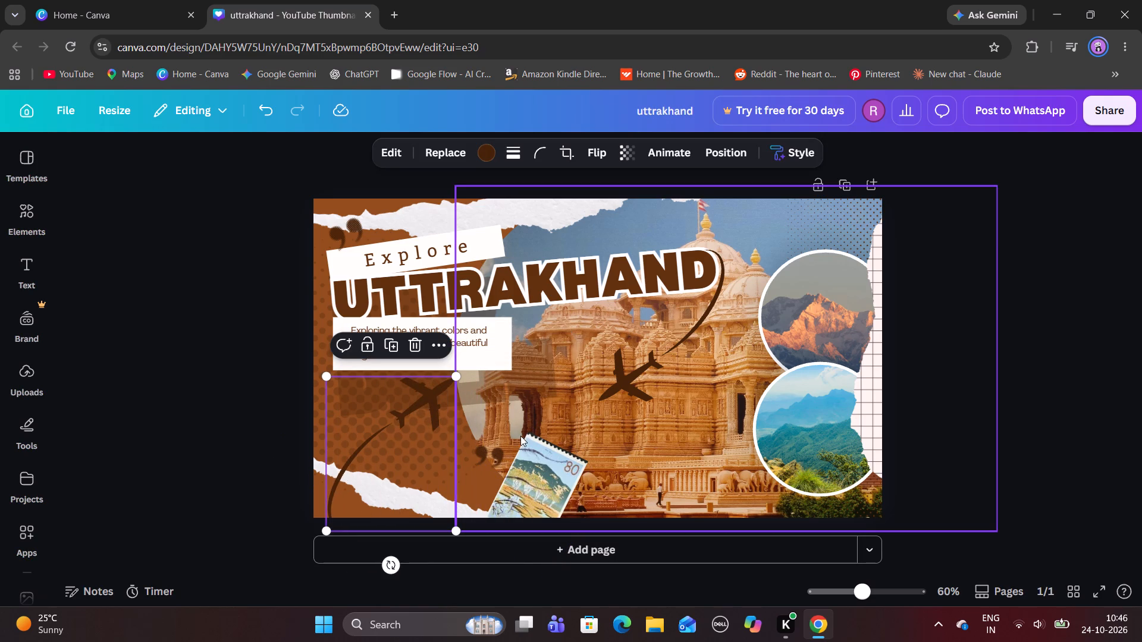
left_click(484, 461)
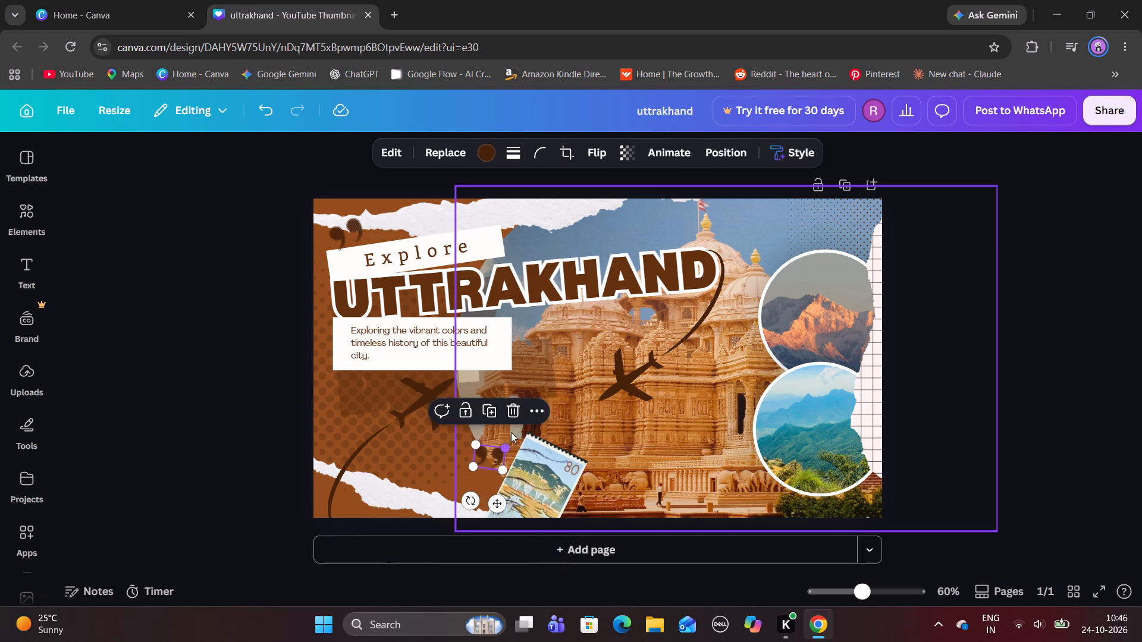
left_click(511, 417)
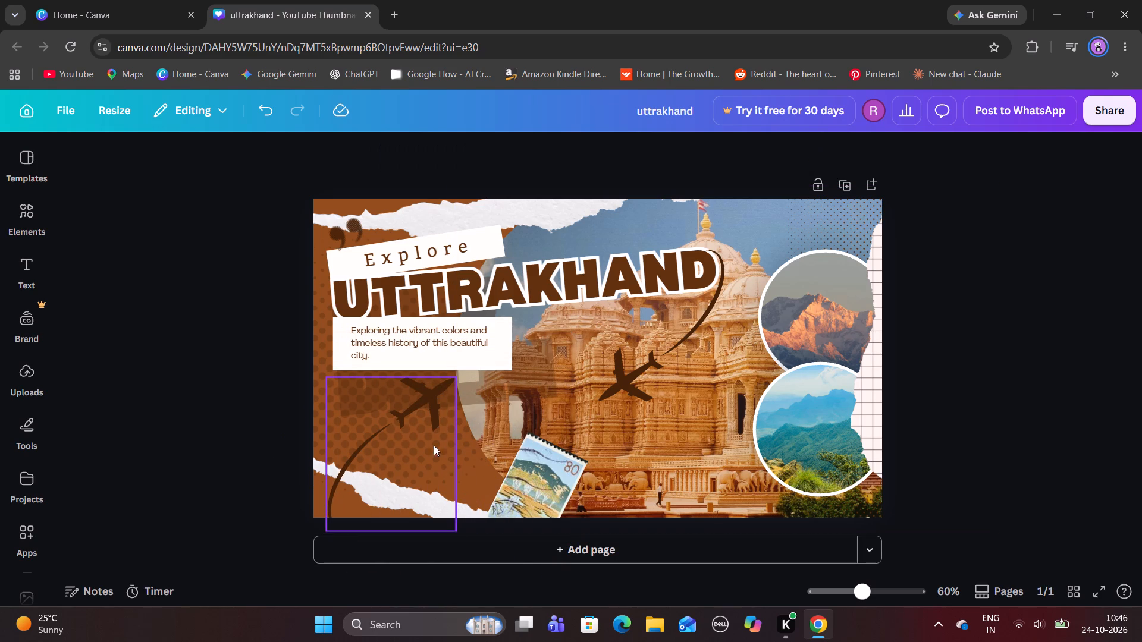
Move the enlarged airplane back over the temple beside the other airplane, with its trail curving around the stamp.
left_click(404, 448)
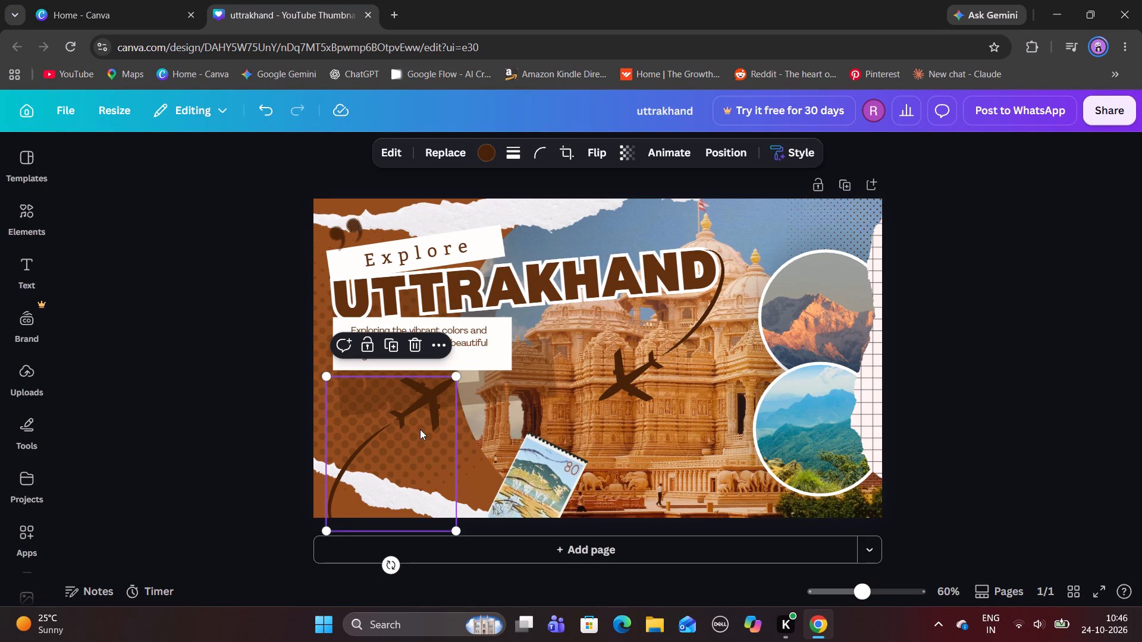
left_click_drag(420, 429, 542, 417)
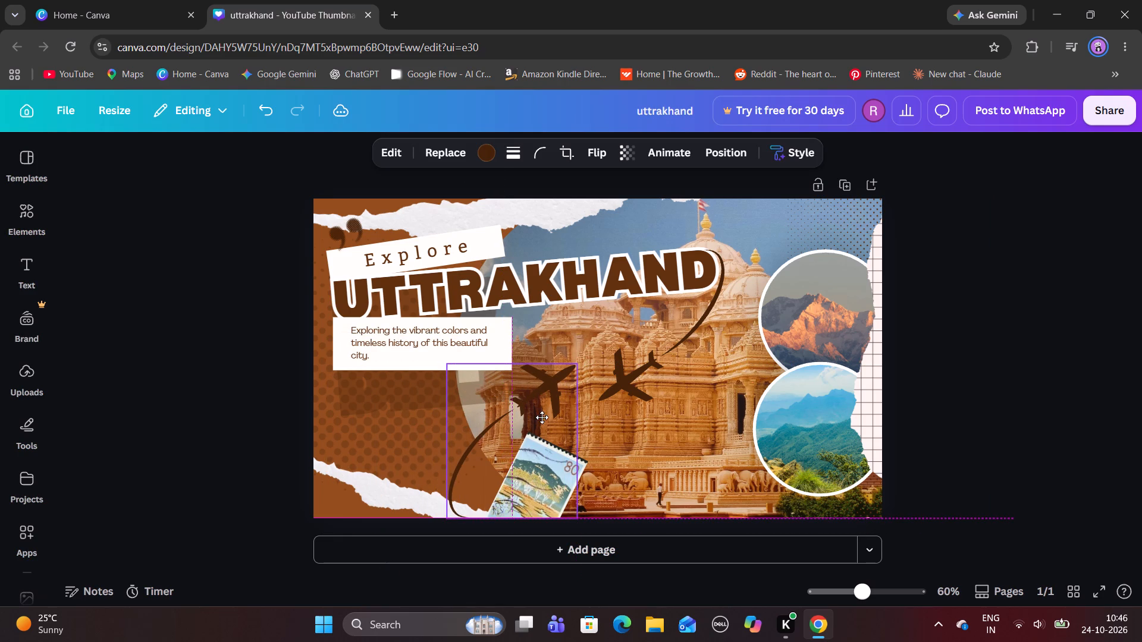
Nudge the enlarged airplane slightly down over the temple so its trail runs past the thumbnail's bottom edge.
left_click_drag(542, 417, 542, 417)
left_click_drag(542, 417, 543, 420)
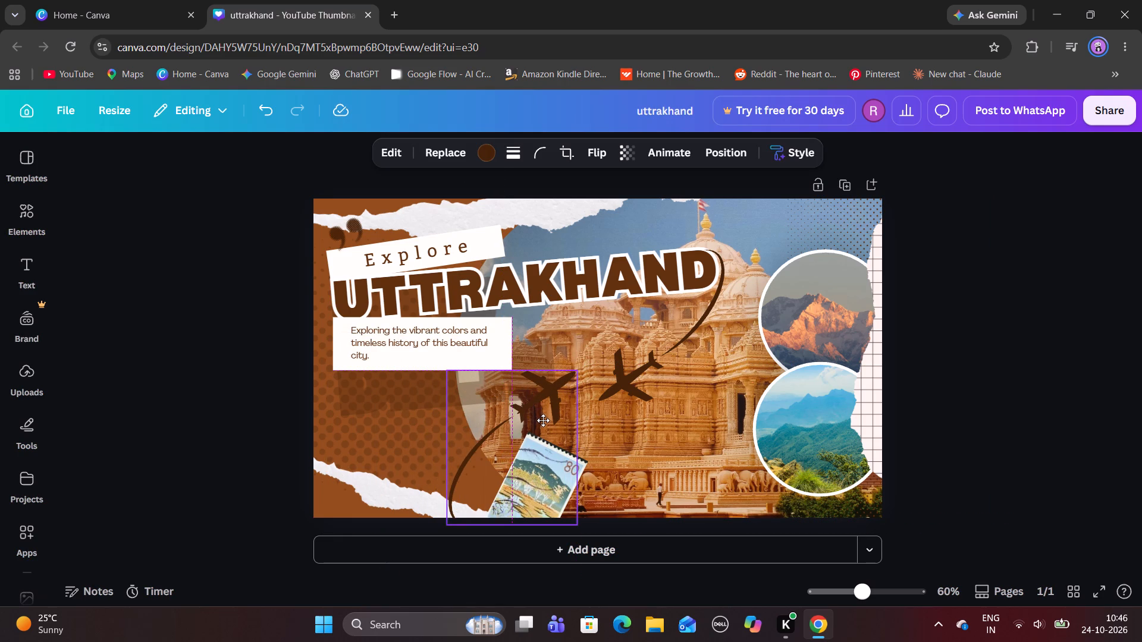
left_click_drag(543, 420, 544, 421)
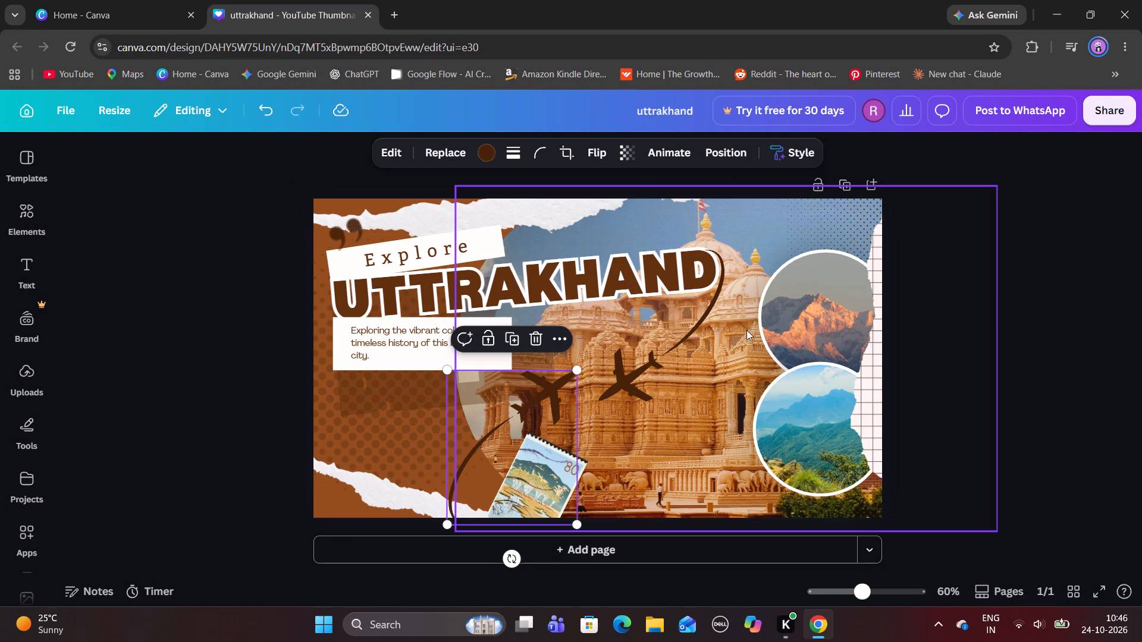
Select the large temple photo for replacement, search photos for "uttarakhand" and look through them for a suitable background.
left_click(745, 313)
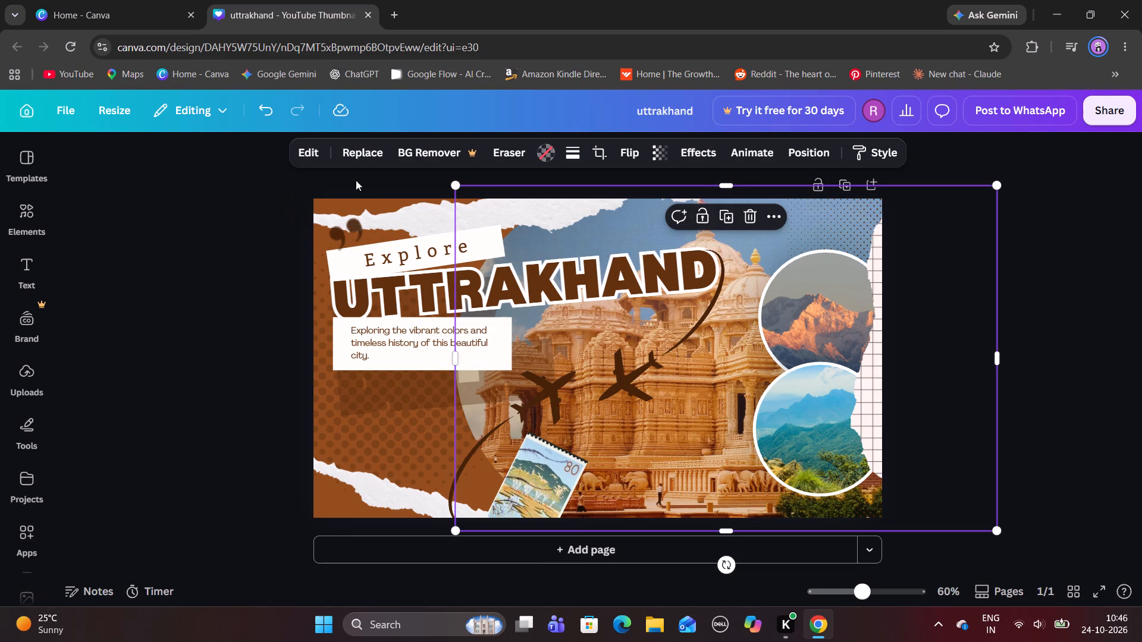
left_click(363, 156)
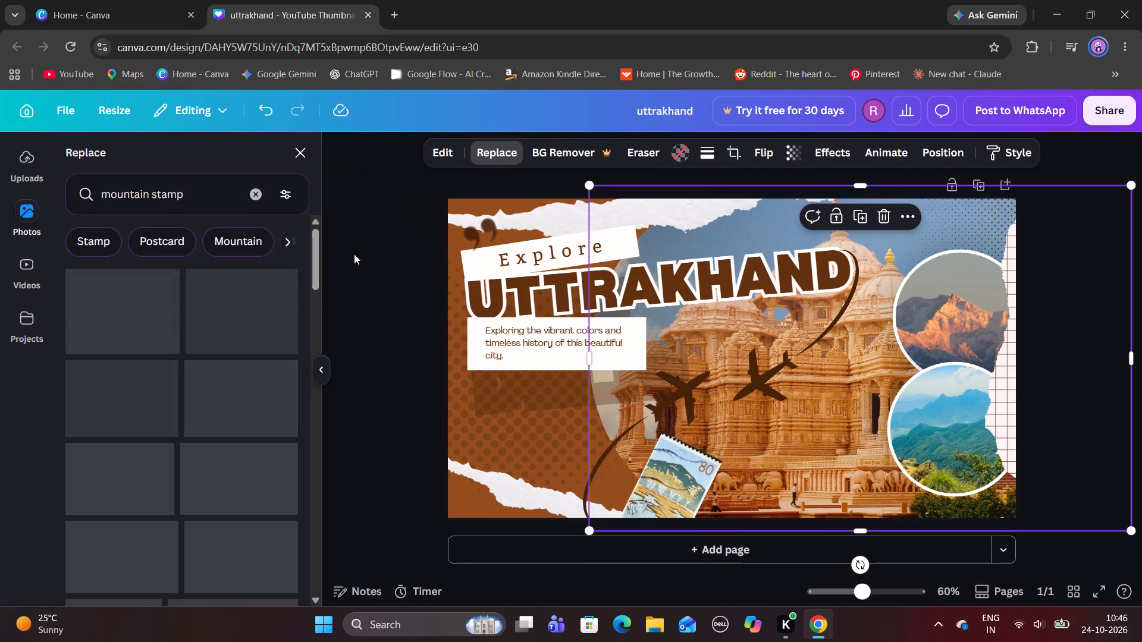
left_click_drag(257, 188, 223, 190)
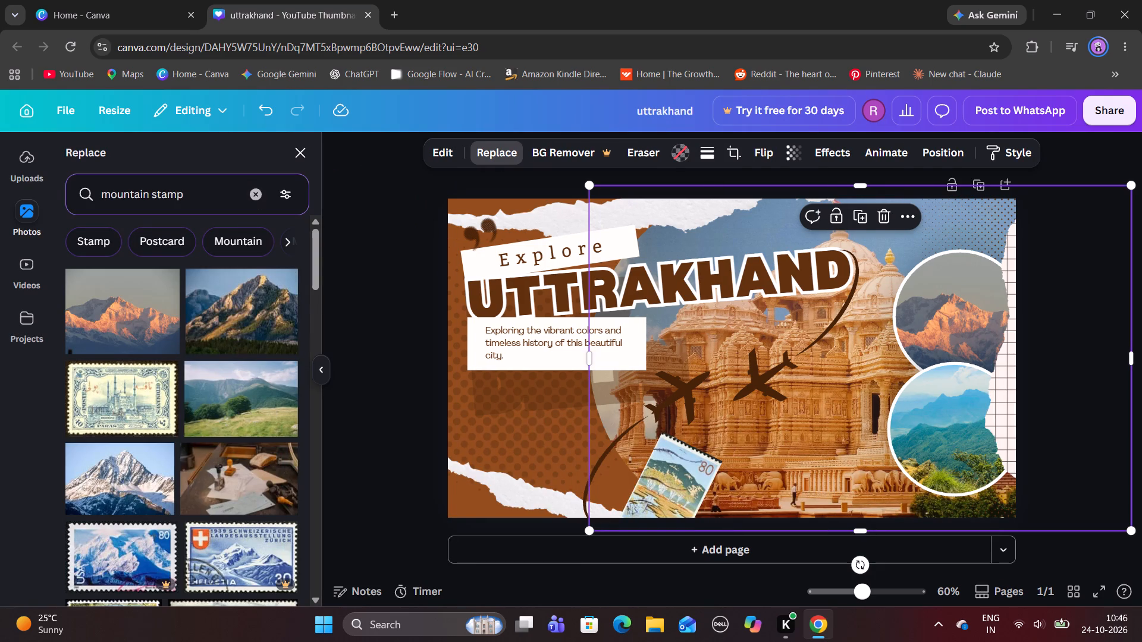
left_click(250, 193)
left_click(228, 194)
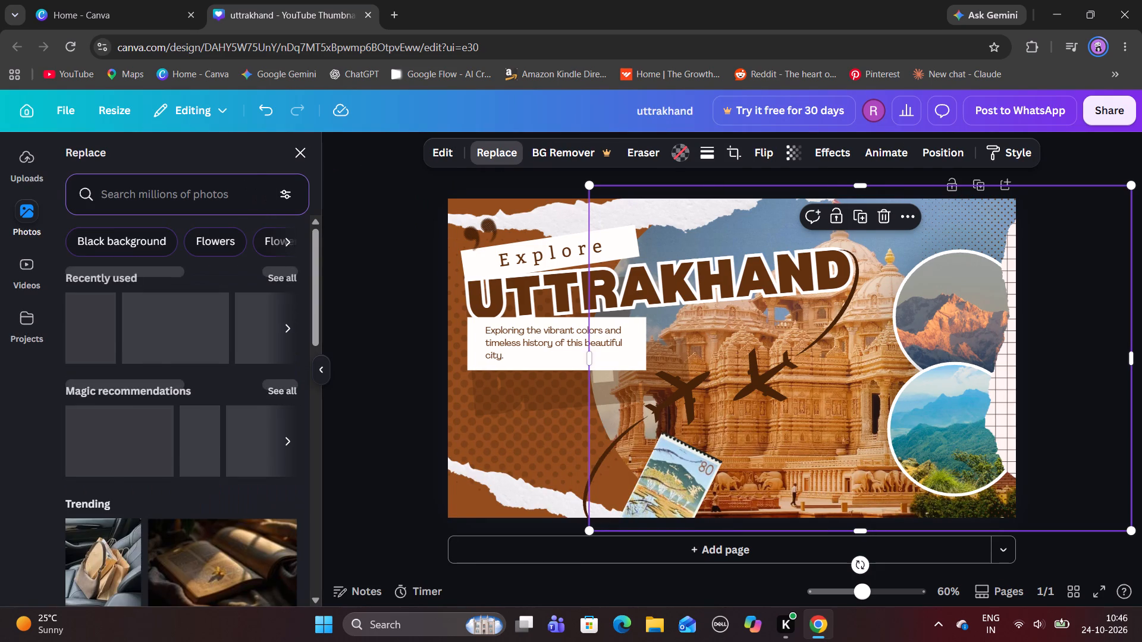
type("utta")
key("r")
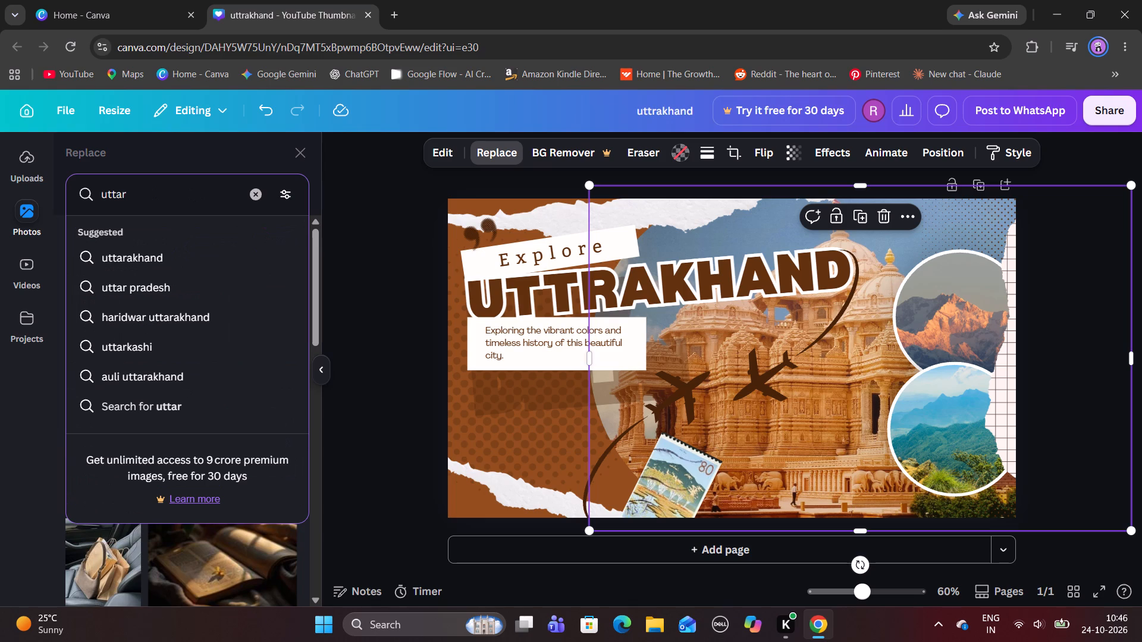
left_click(145, 264)
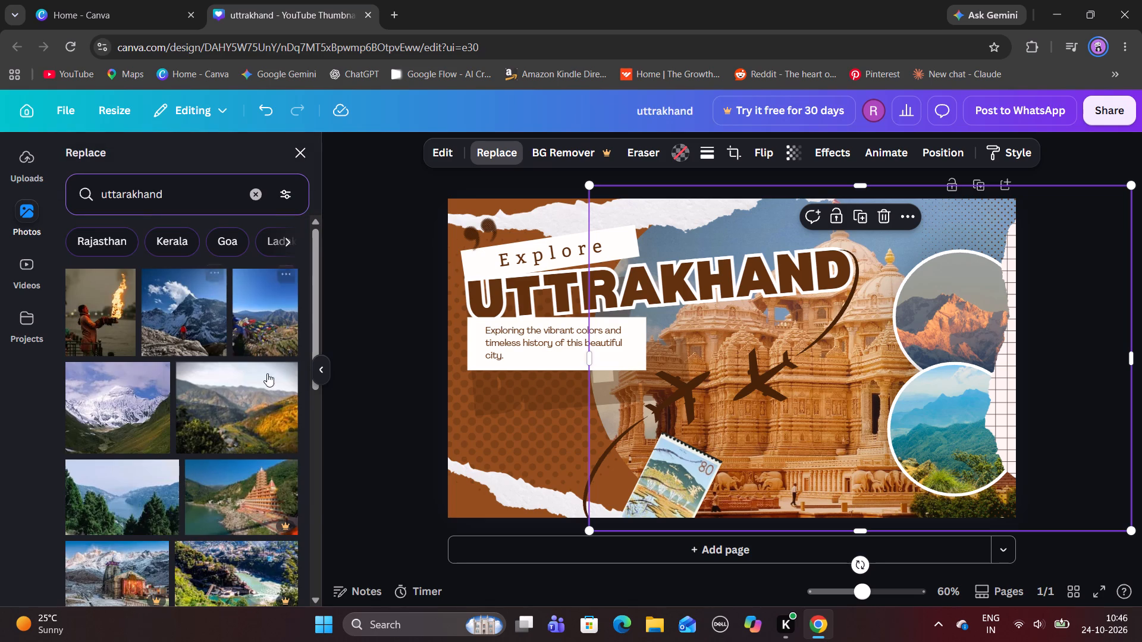
scroll(215, 484, "down", 1)
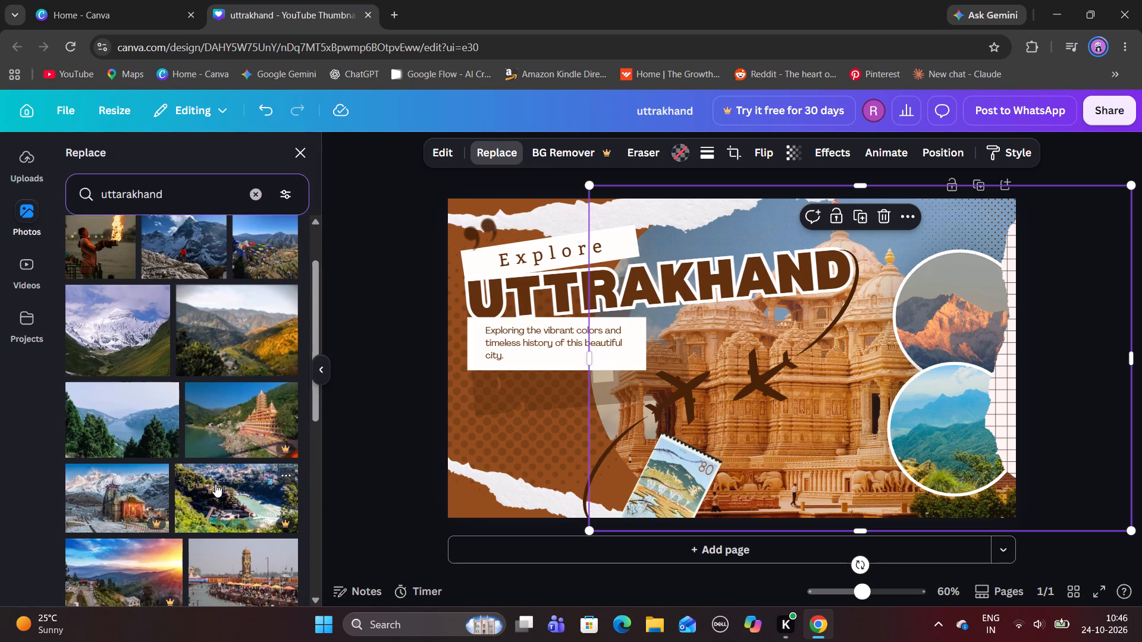
Search the replacement photos for "pithoragharh" and look through them for a background to replace the temple.
left_click(249, 193)
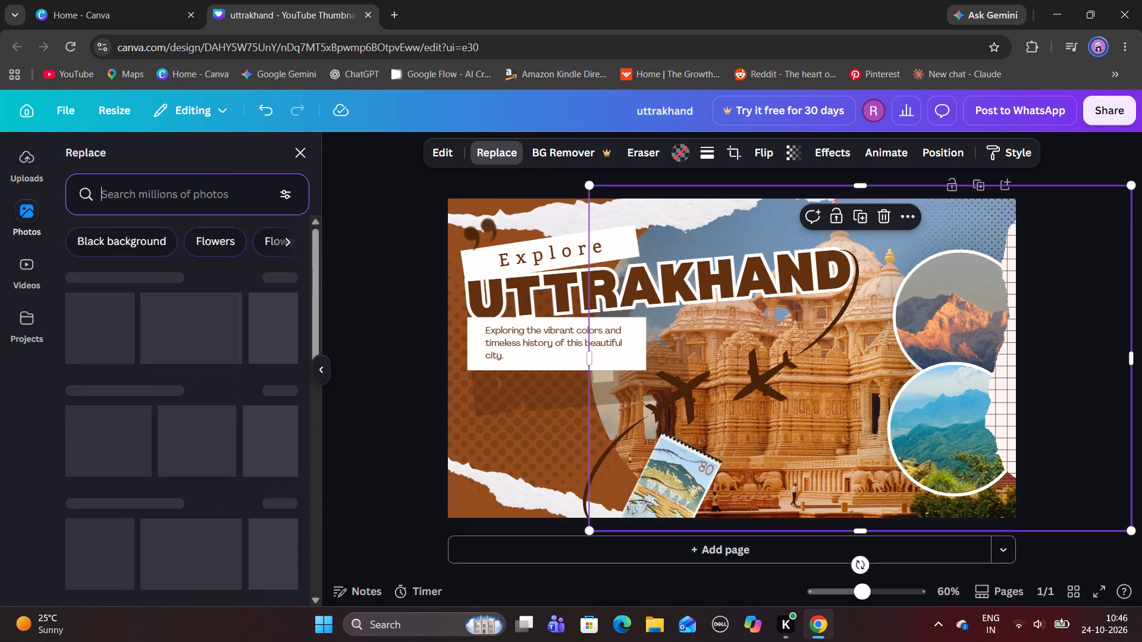
left_click(224, 193)
type("piy")
key("BackSpace")
type("thora")
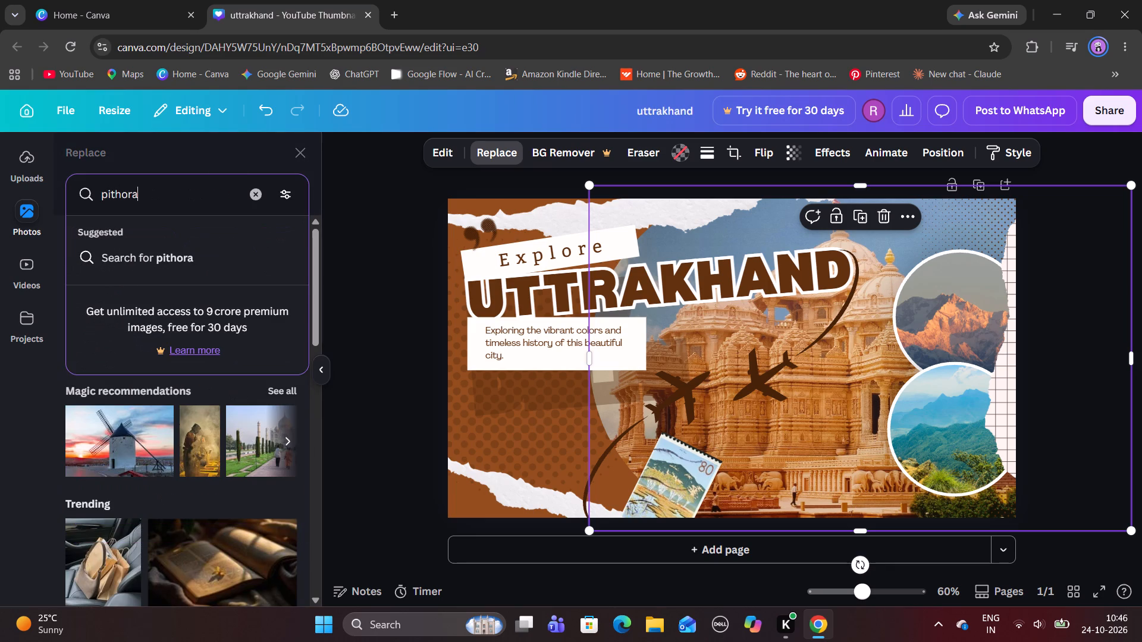
type("gha")
key("r")
key("h")
key("Return")
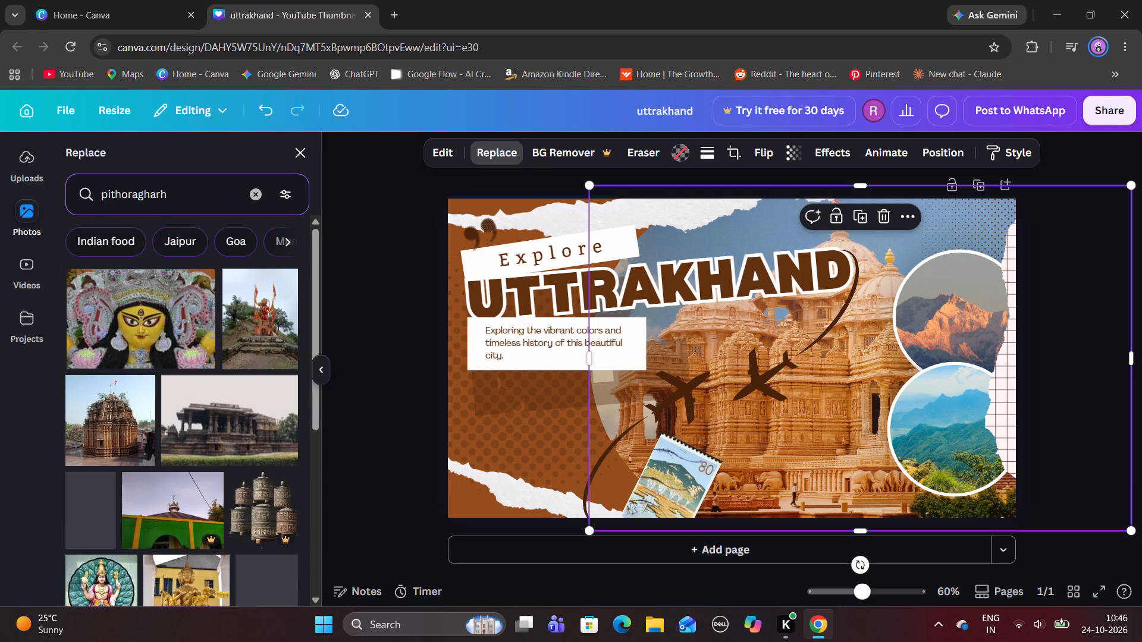
scroll(198, 492, "down", 2)
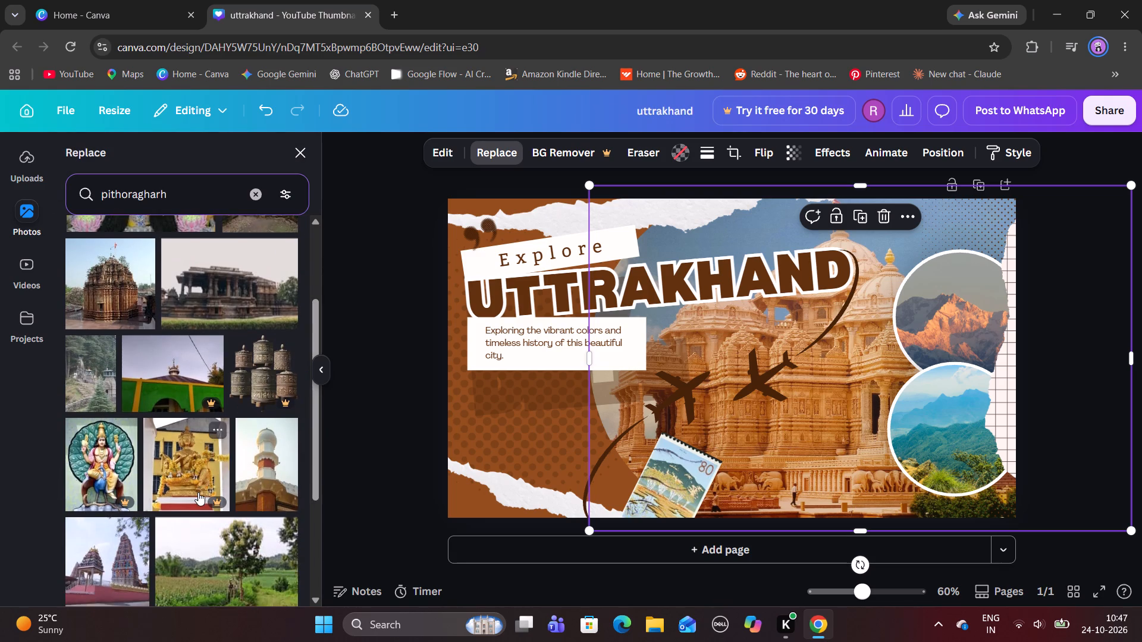
scroll(198, 492, "down", 5)
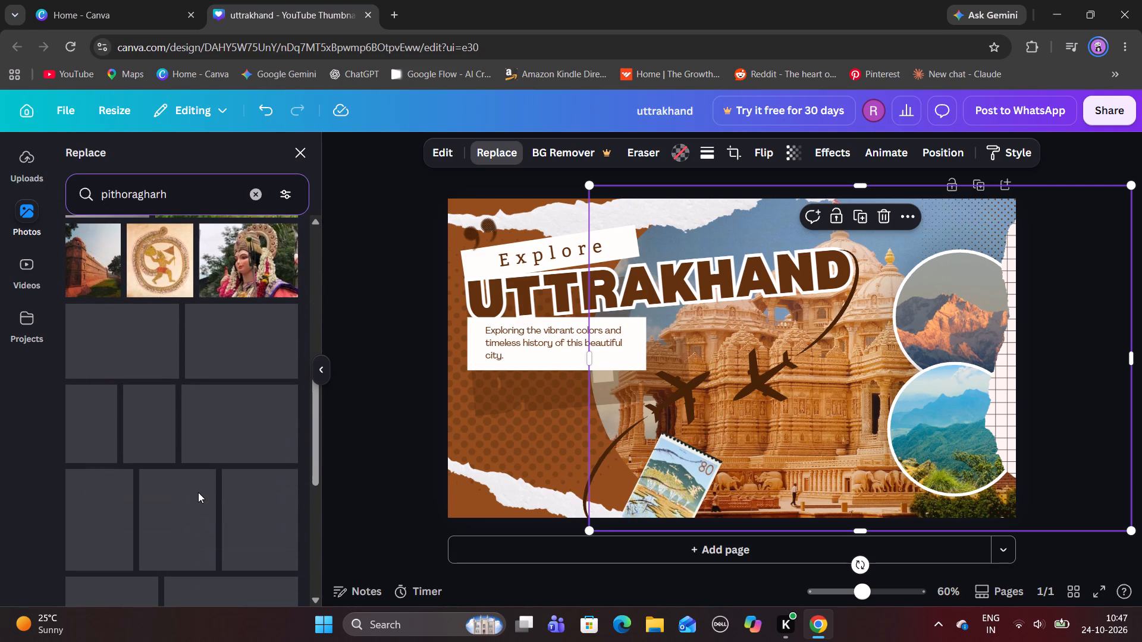
Search the replacement photos for "uttrakhand" and browse far down through them for a mountain background to replace the temple.
left_click(253, 193)
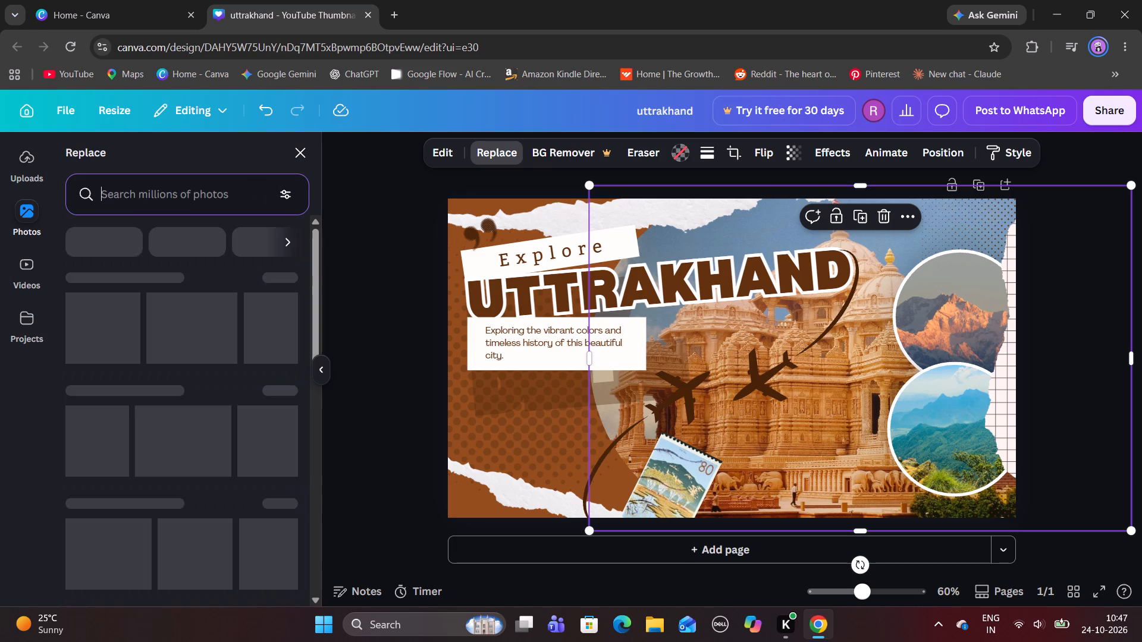
left_click(216, 194)
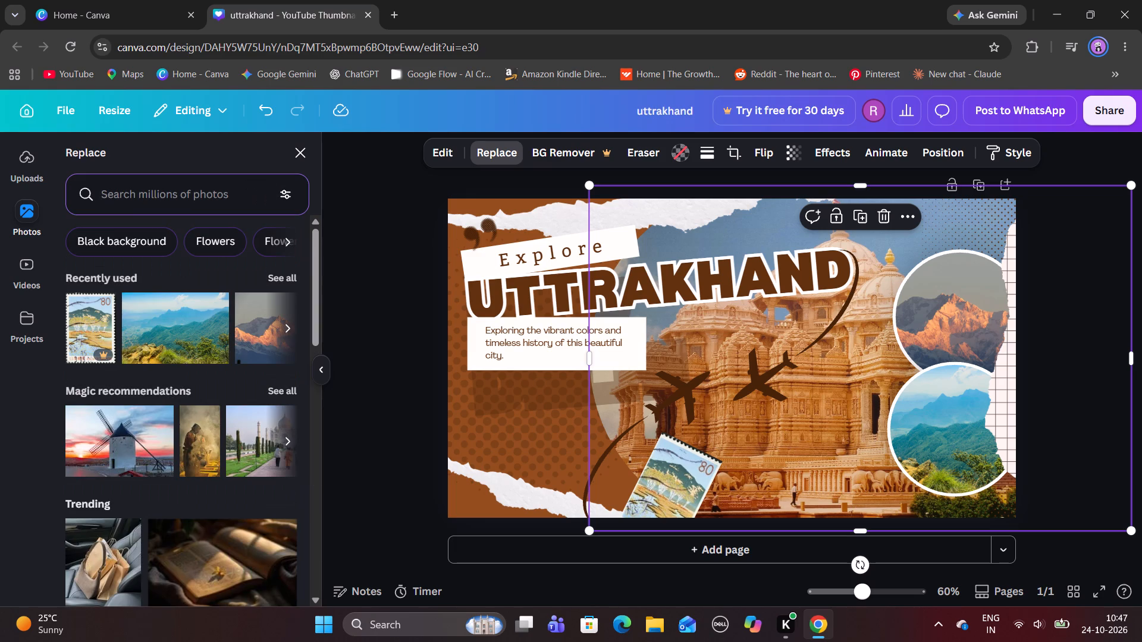
type("utt")
type("ra")
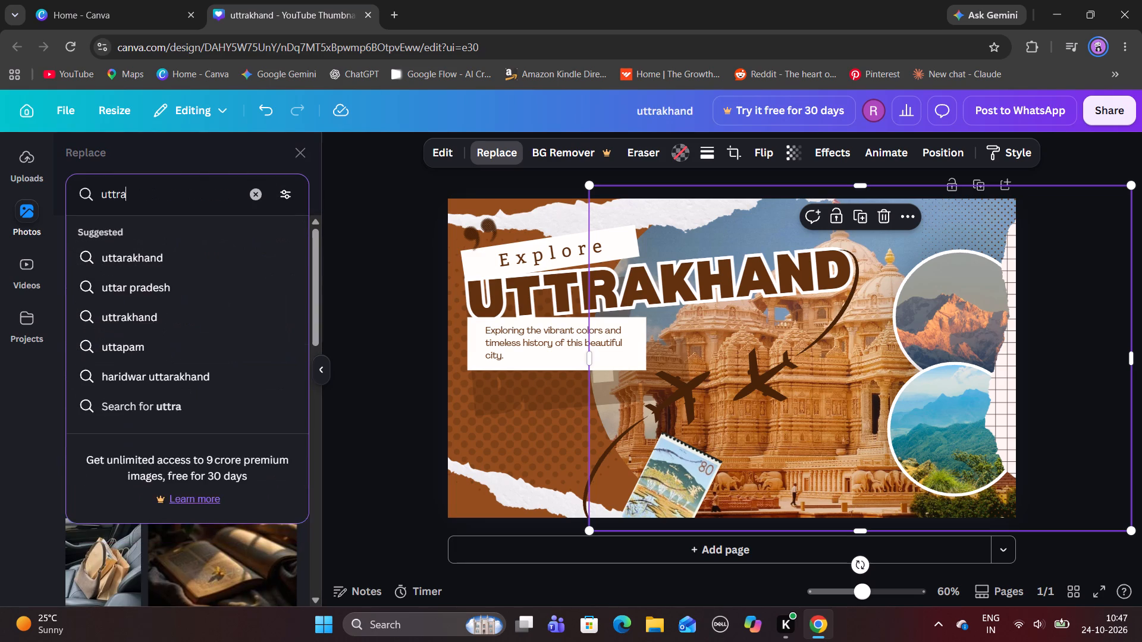
left_click(136, 254)
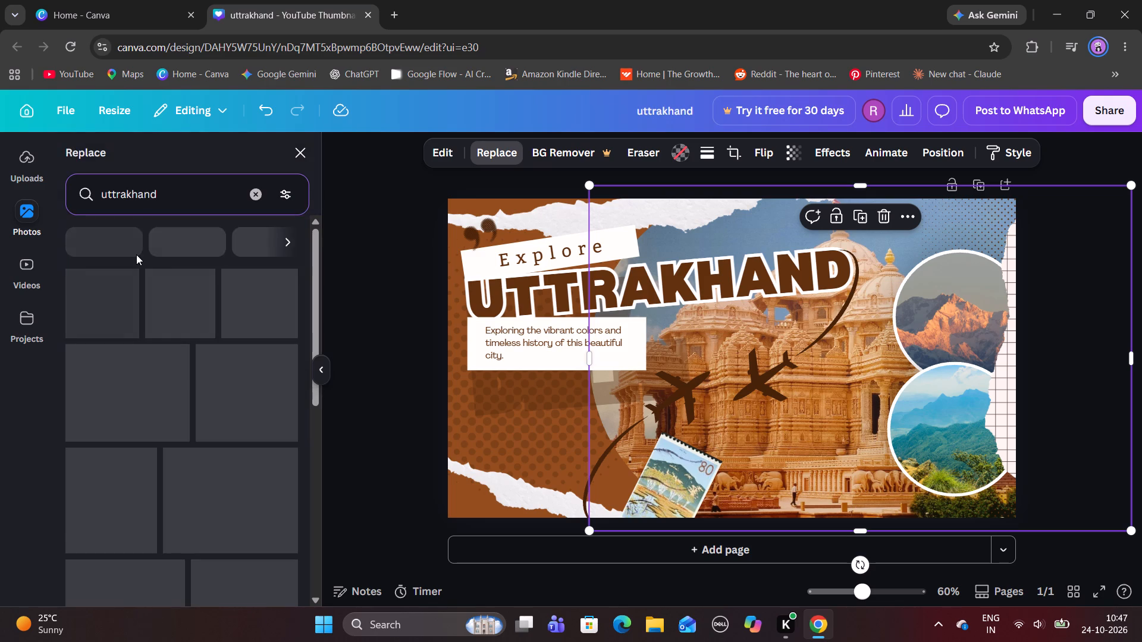
scroll(193, 401, "down", 2)
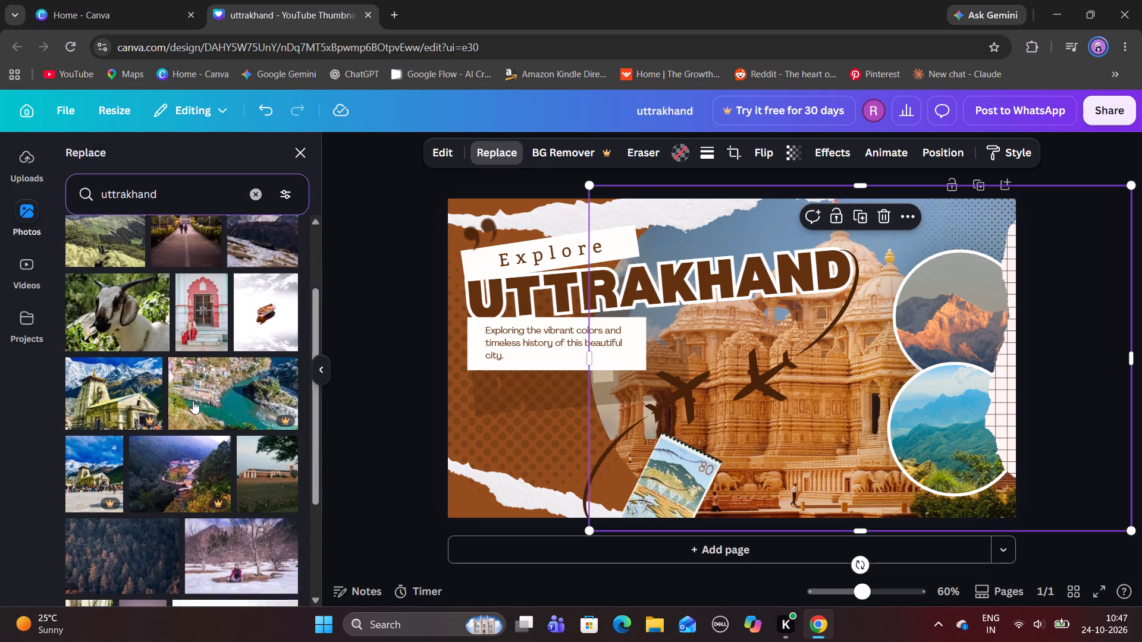
scroll(193, 401, "down", 2)
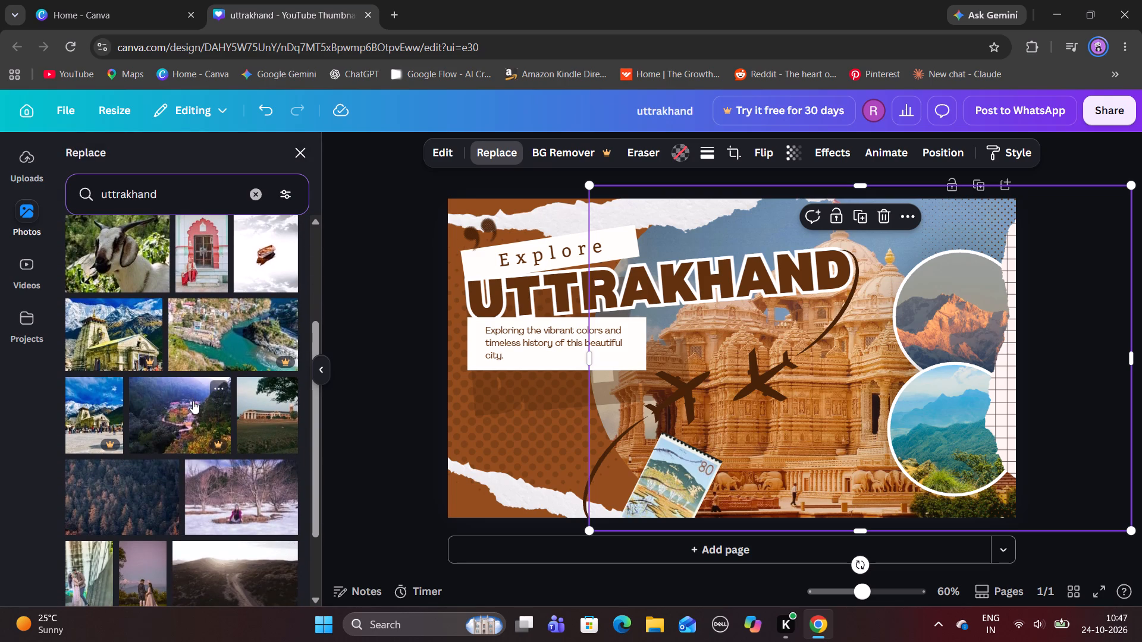
scroll(193, 401, "down", 3)
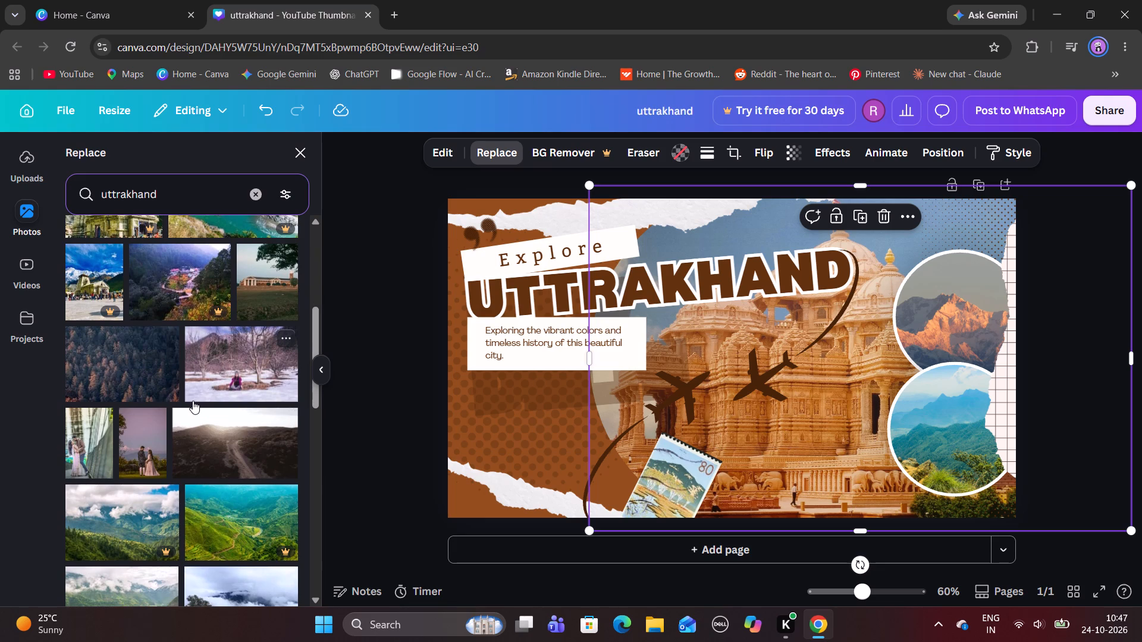
scroll(193, 401, "down", 3)
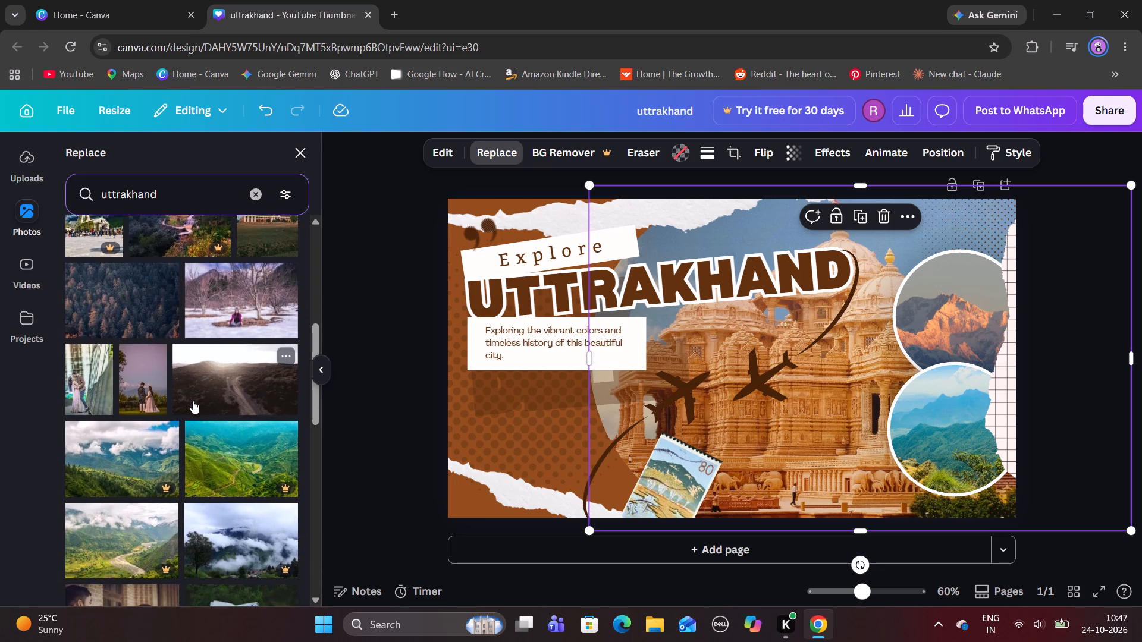
scroll(193, 401, "down", 4)
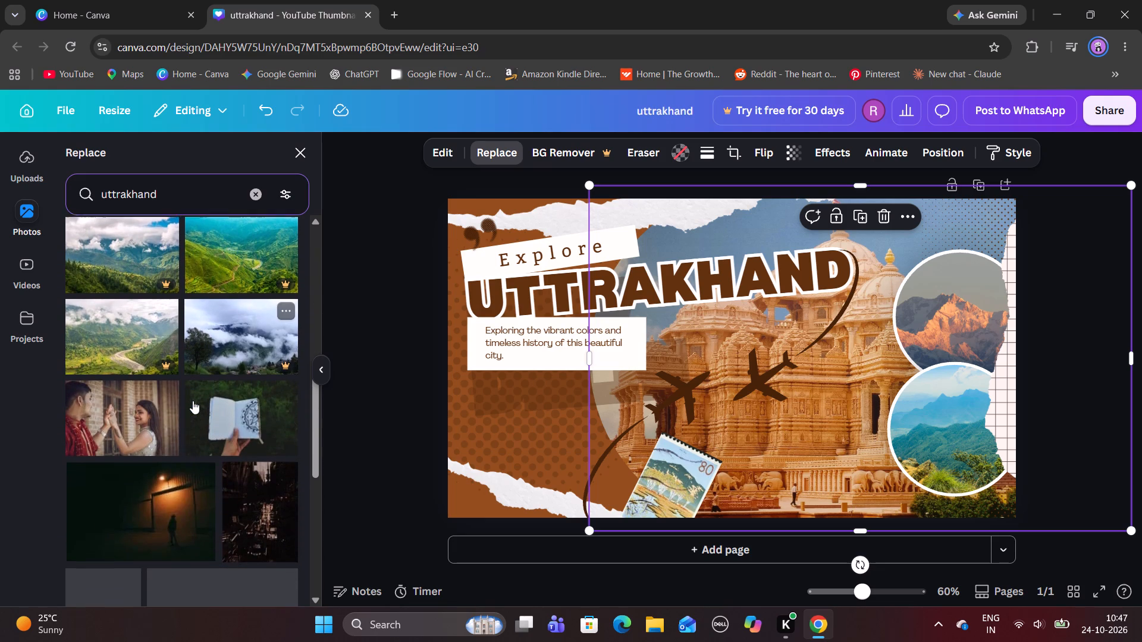
scroll(193, 401, "down", 4)
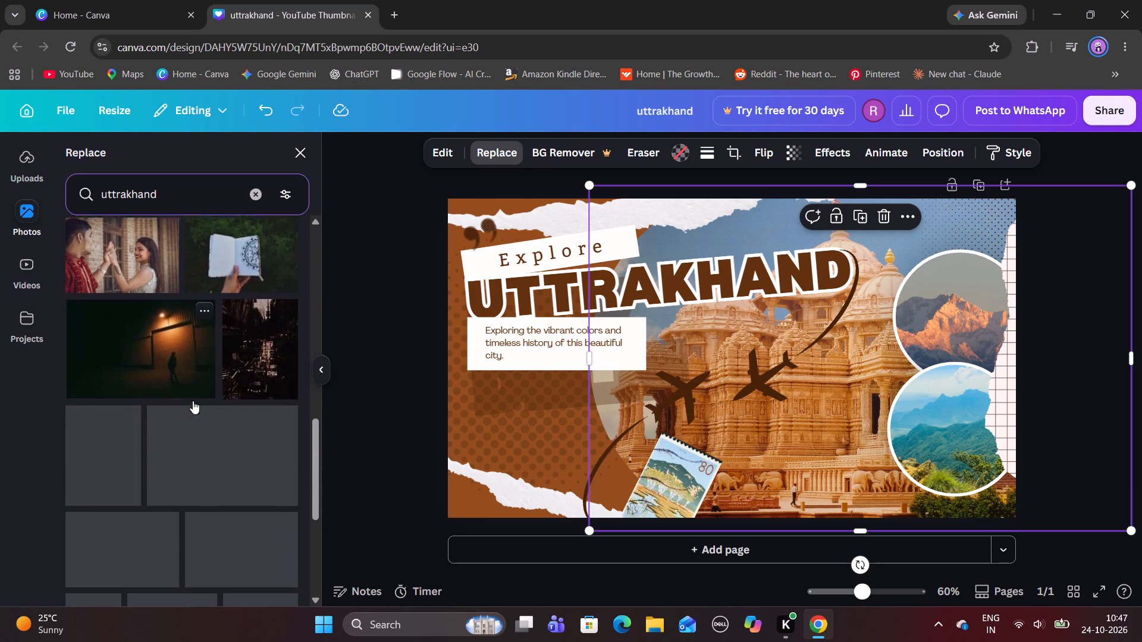
scroll(193, 401, "down", 5)
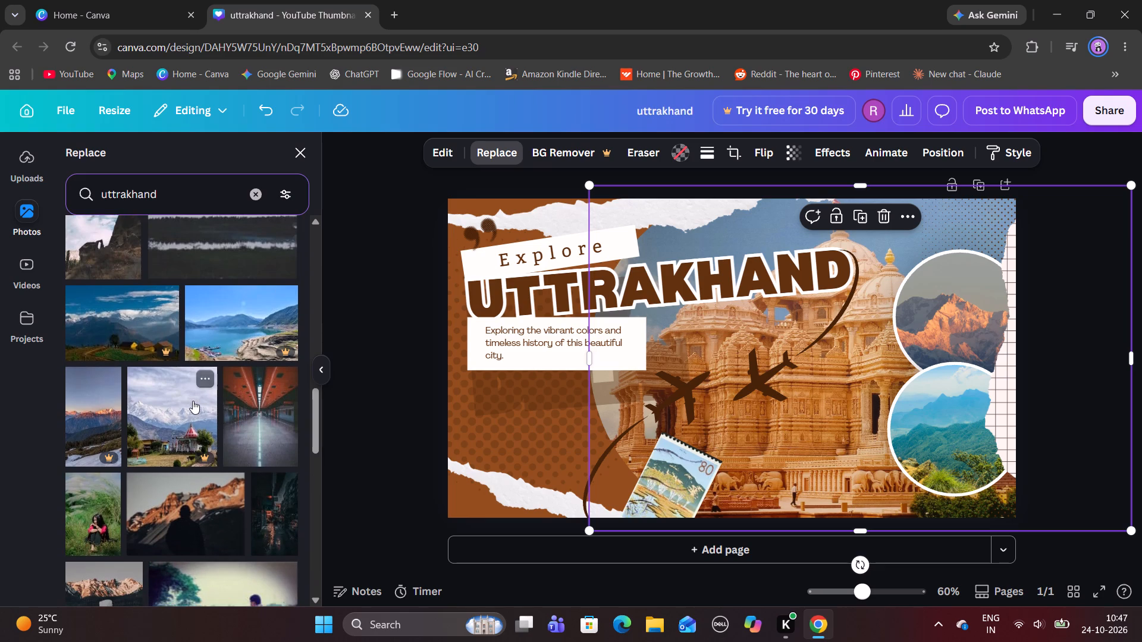
scroll(193, 401, "down", 7)
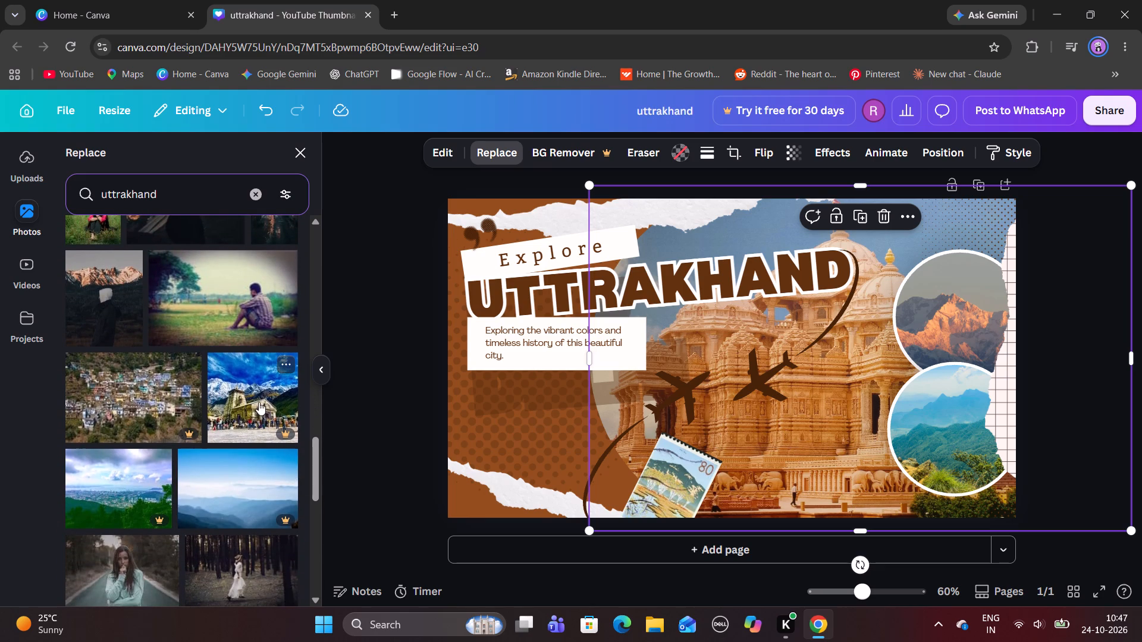
scroll(239, 440, "down", 3)
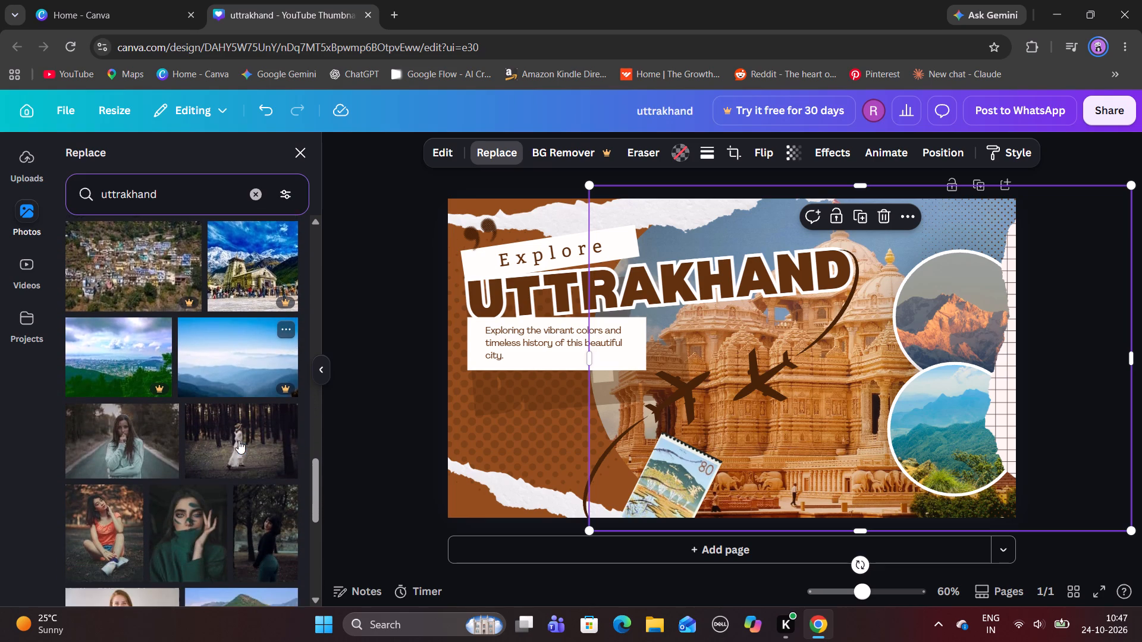
scroll(239, 440, "down", 1)
scroll(239, 440, "up", 7)
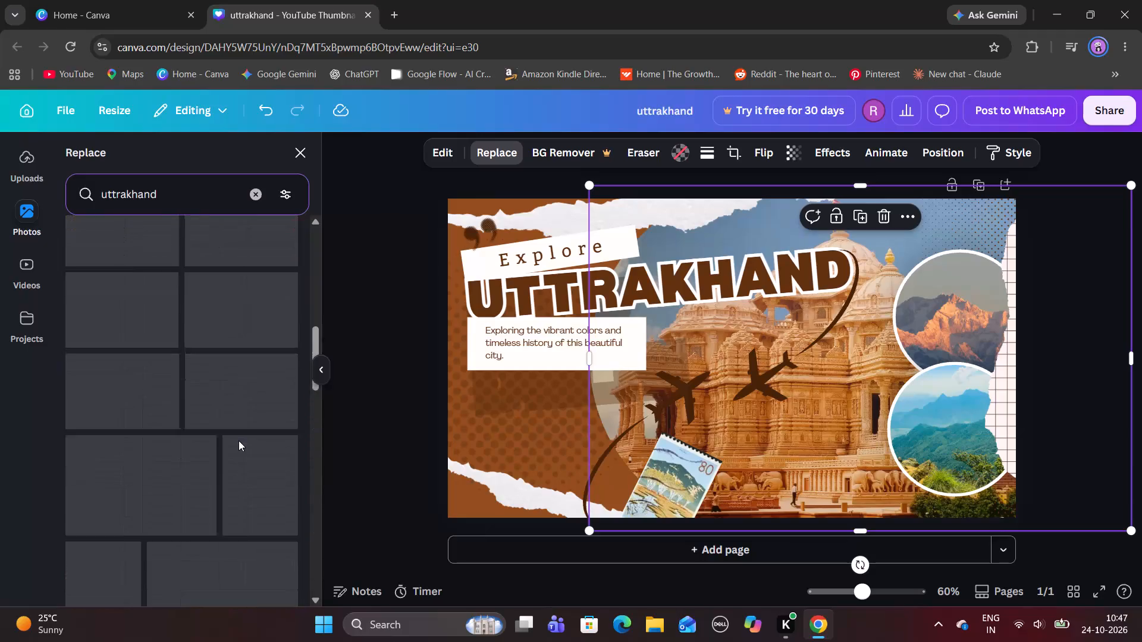
Search the replacement photos for "kedarnath temple".
left_click_drag(252, 193, 198, 202)
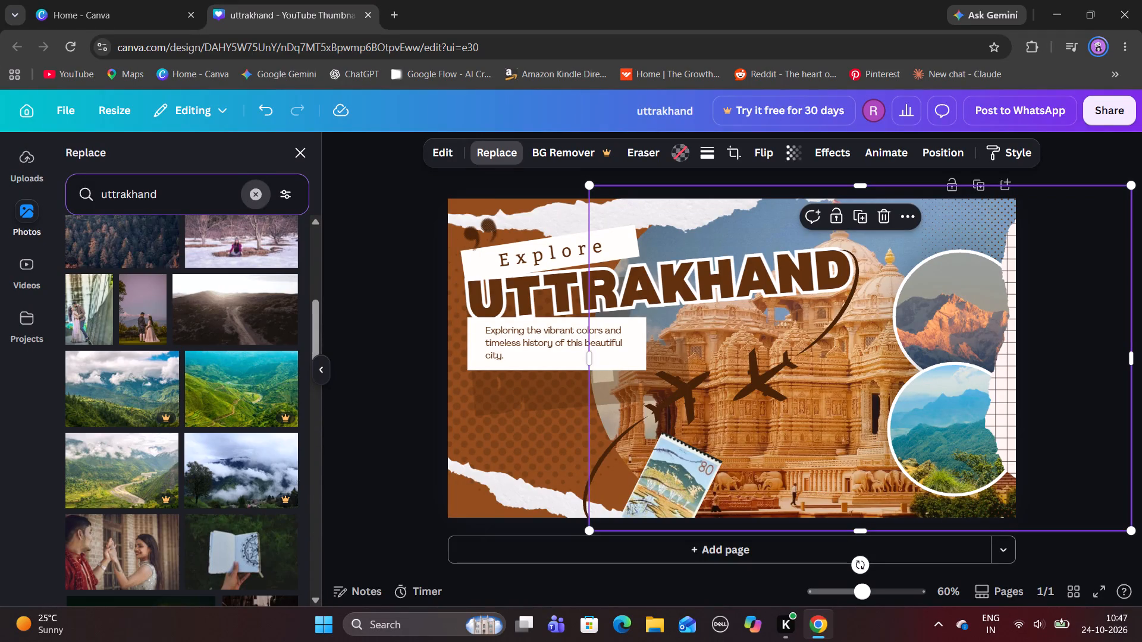
left_click_drag(198, 202, 197, 202)
left_click(197, 202)
key("BackSpace")
key("BackSpace")
key("BackSpace")
key("BackSpace")
key("BackSpace")
key("BackSpace")
key("BackSpace")
key("BackSpace")
key("BackSpace")
key("BackSpace")
key("BackSpace")
key("BackSpace")
key("BackSpace")
key("BackSpace")
key("BackSpace")
key("BackSpace")
key("BackSpace")
key("BackSpace")
key("BackSpace")
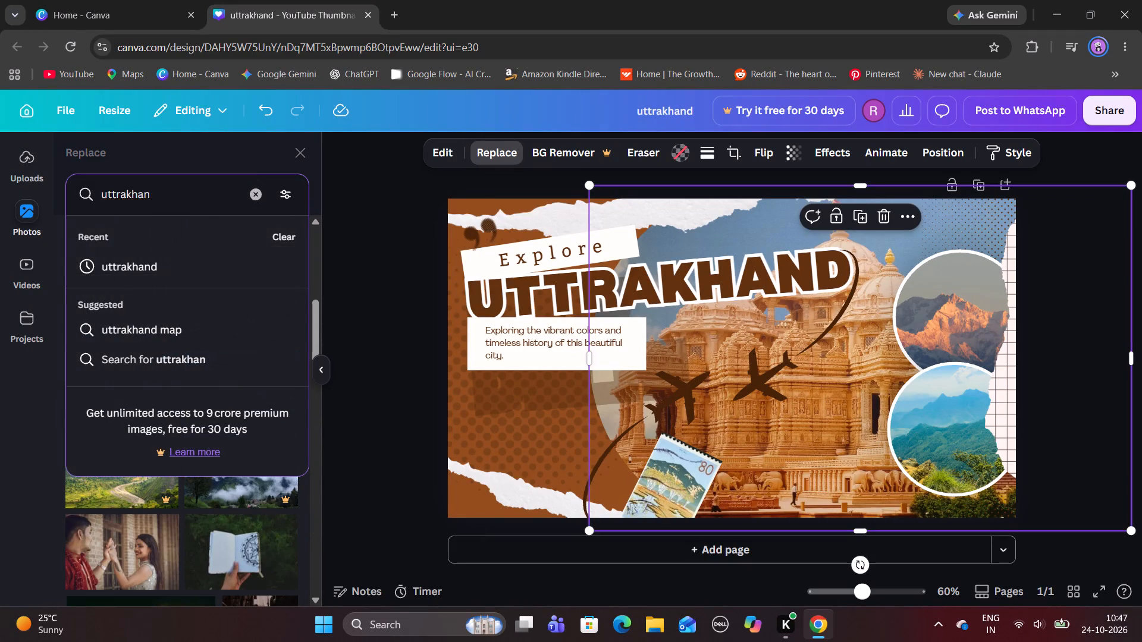
key("k")
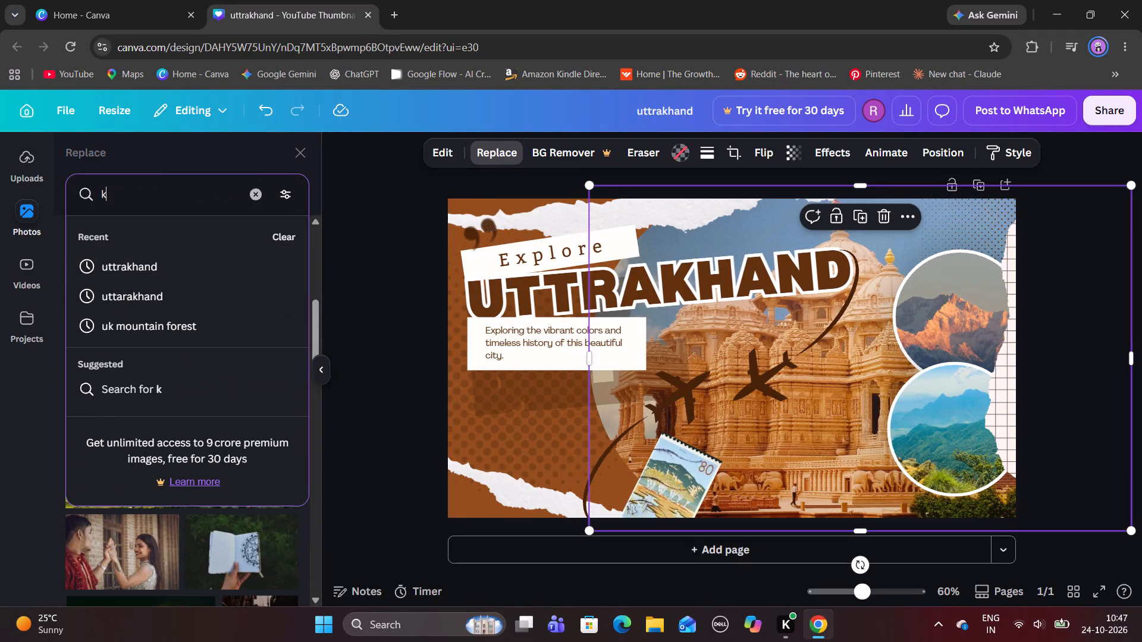
type("edar")
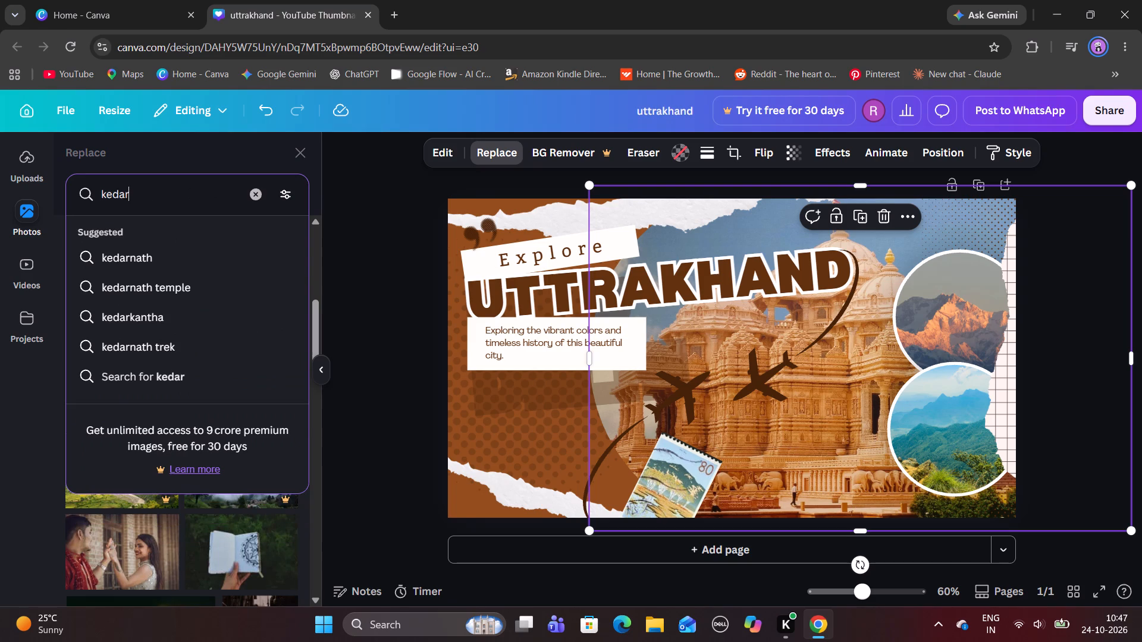
left_click(146, 282)
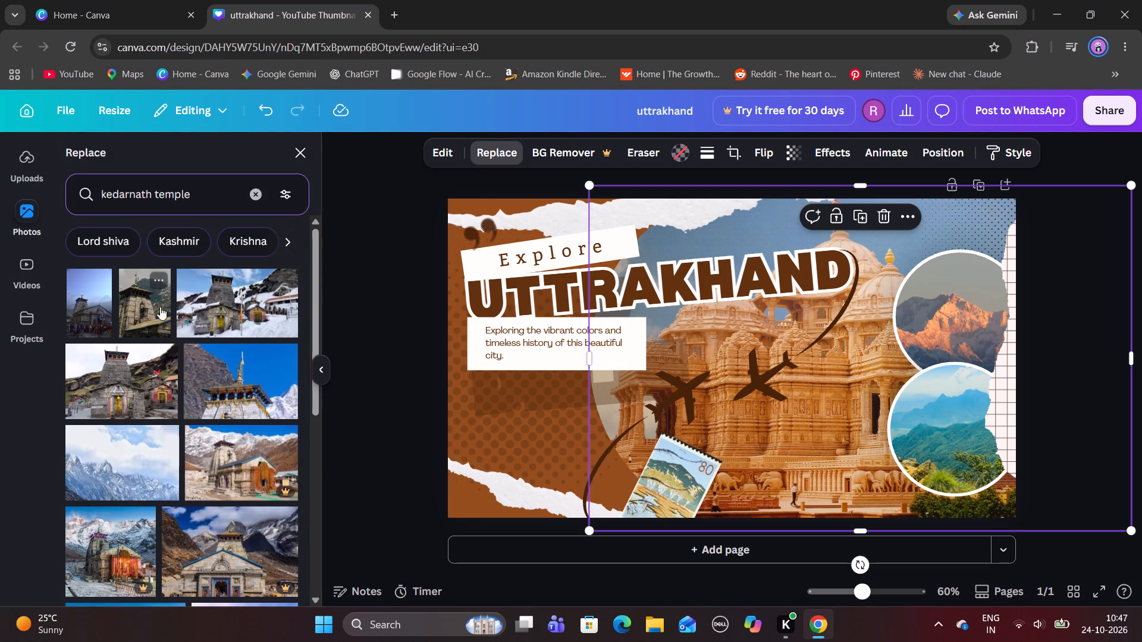
Browse far down through the Kedarnath temple photos and back, examining them for a suitable main background.
scroll(176, 398, "down", 2)
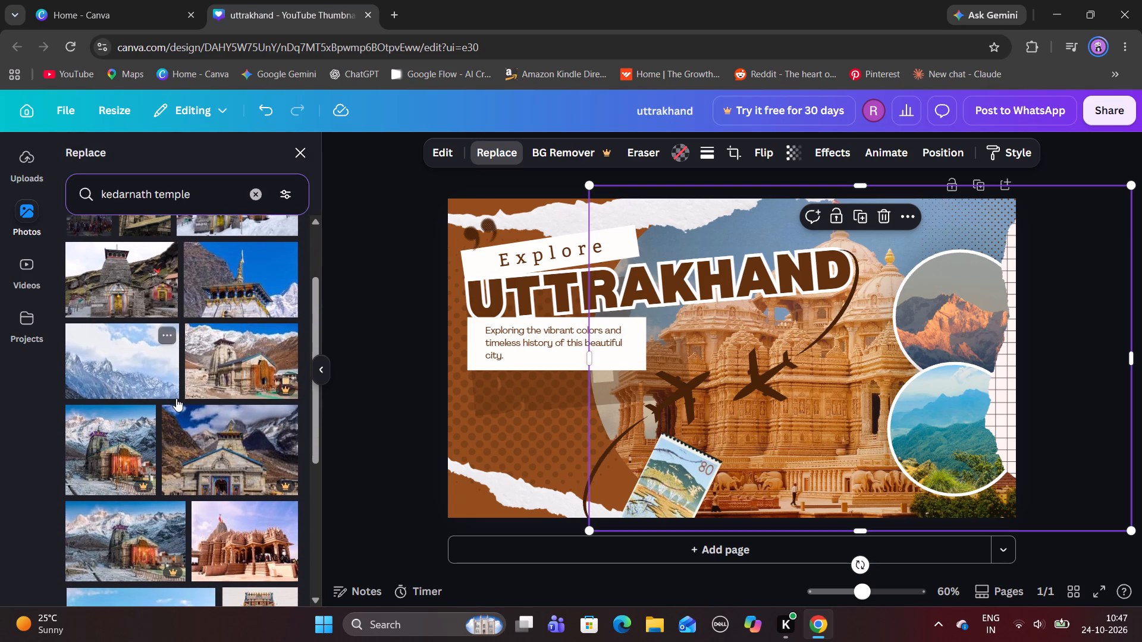
scroll(176, 398, "down", 1)
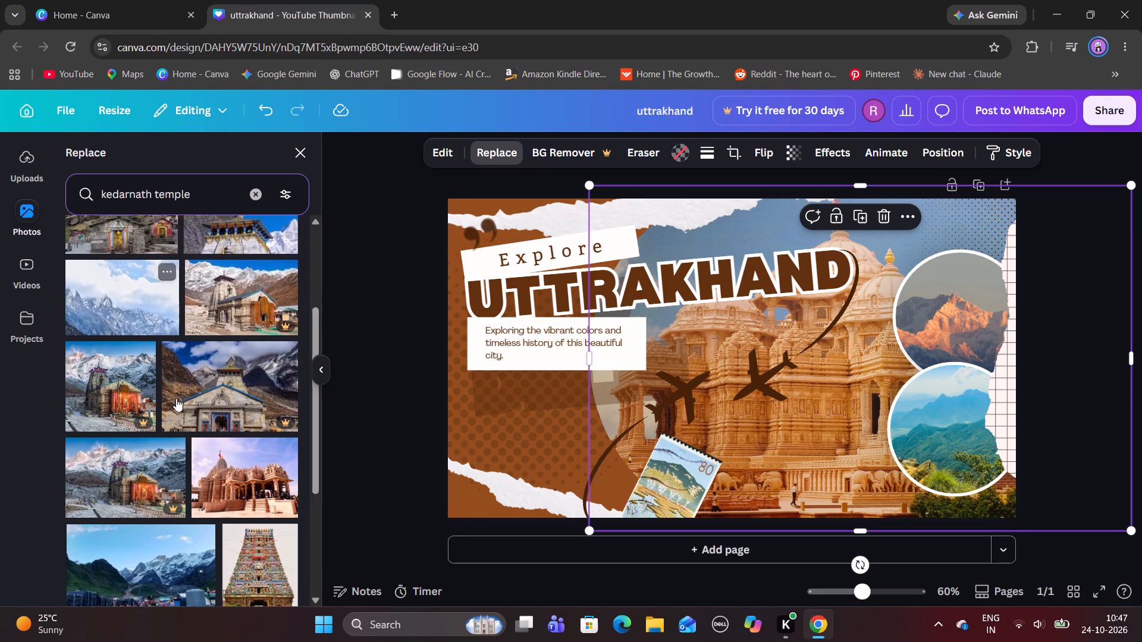
scroll(176, 398, "down", 4)
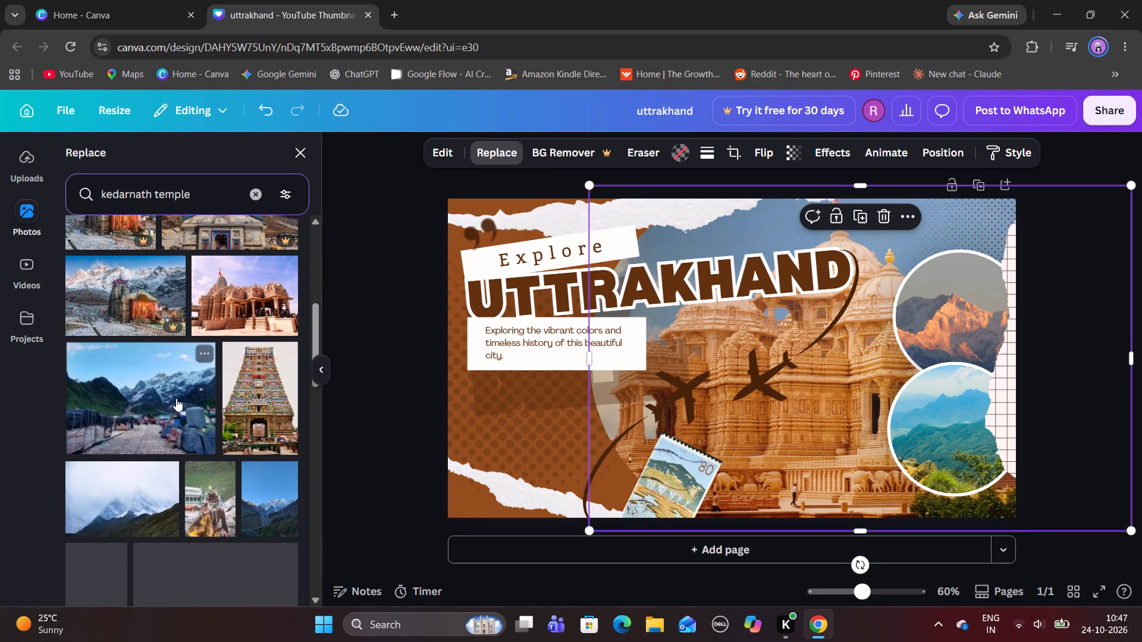
scroll(176, 398, "down", 2)
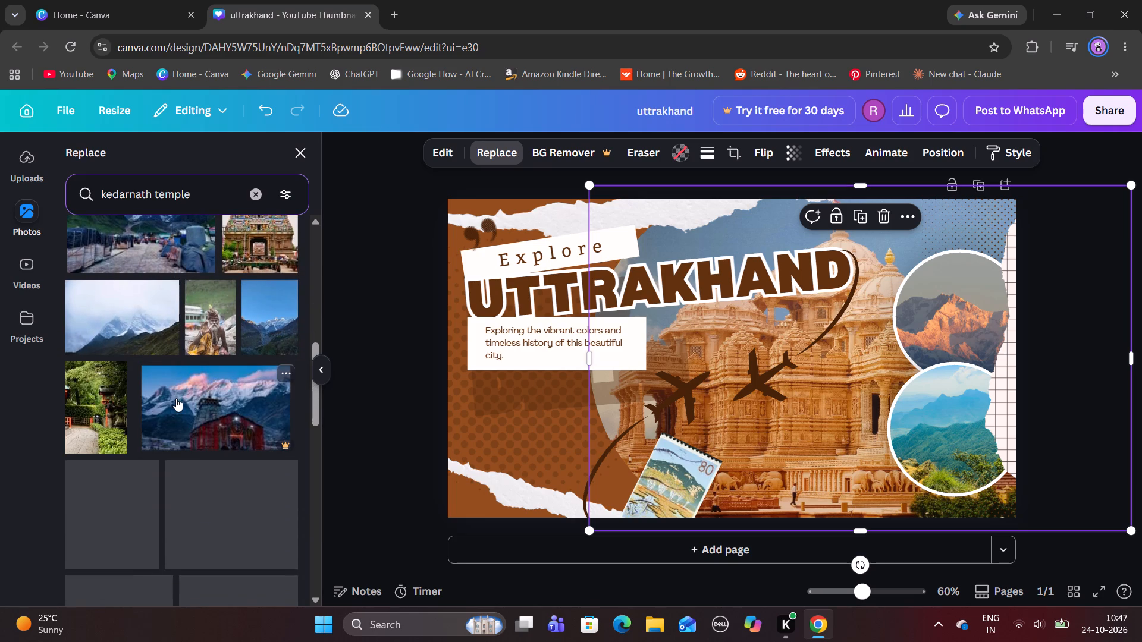
scroll(176, 398, "down", 2)
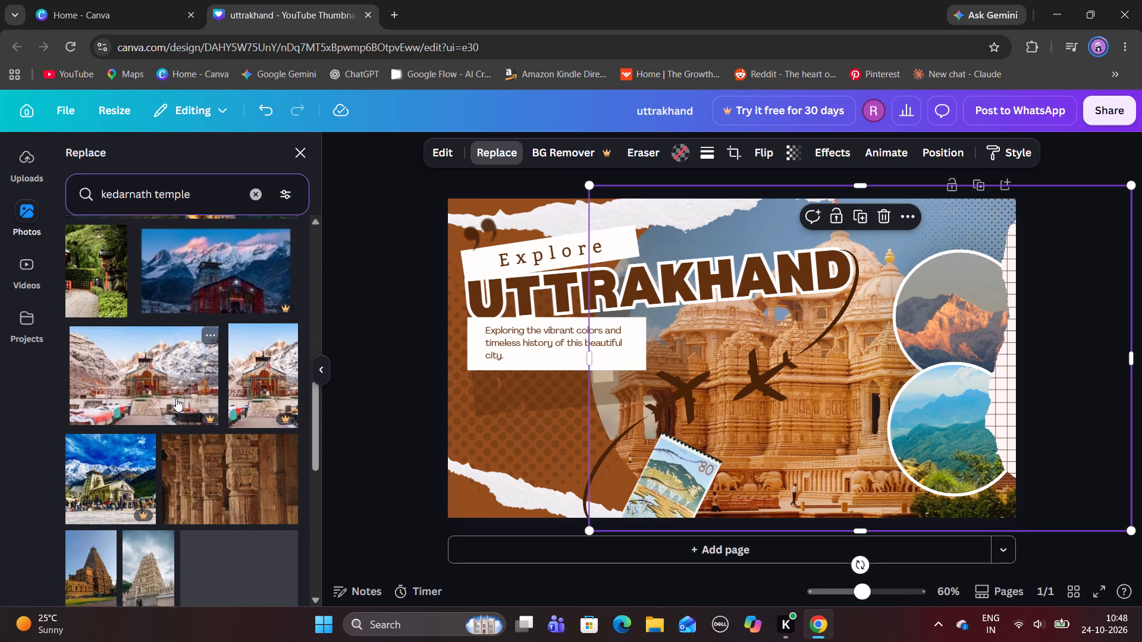
scroll(193, 487, "down", 2)
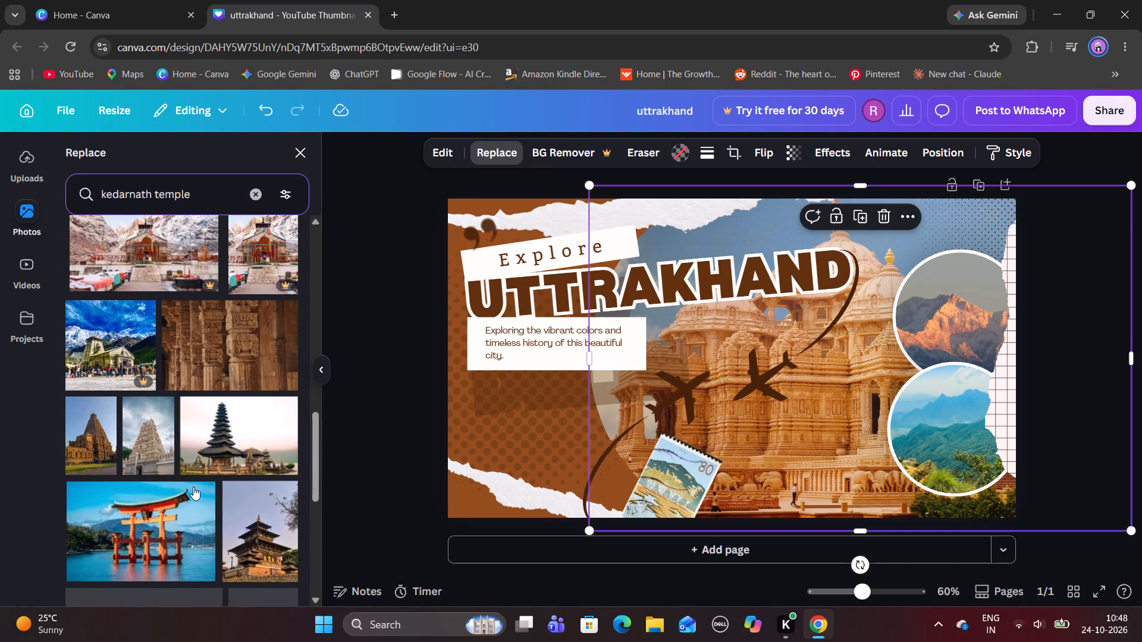
scroll(193, 487, "down", 6)
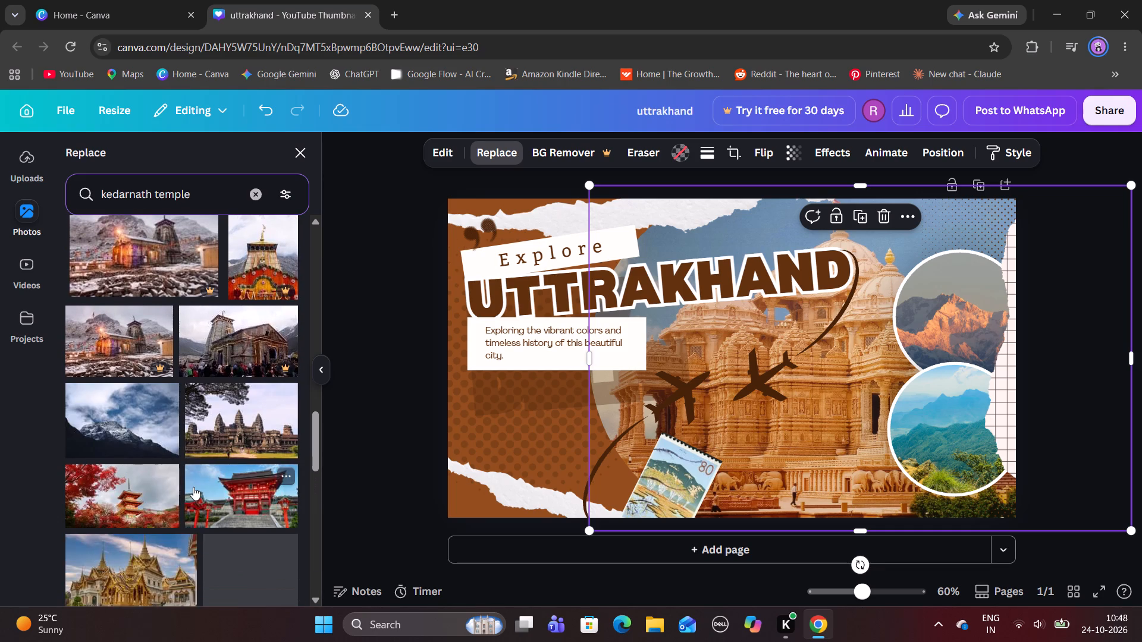
scroll(193, 487, "down", 5)
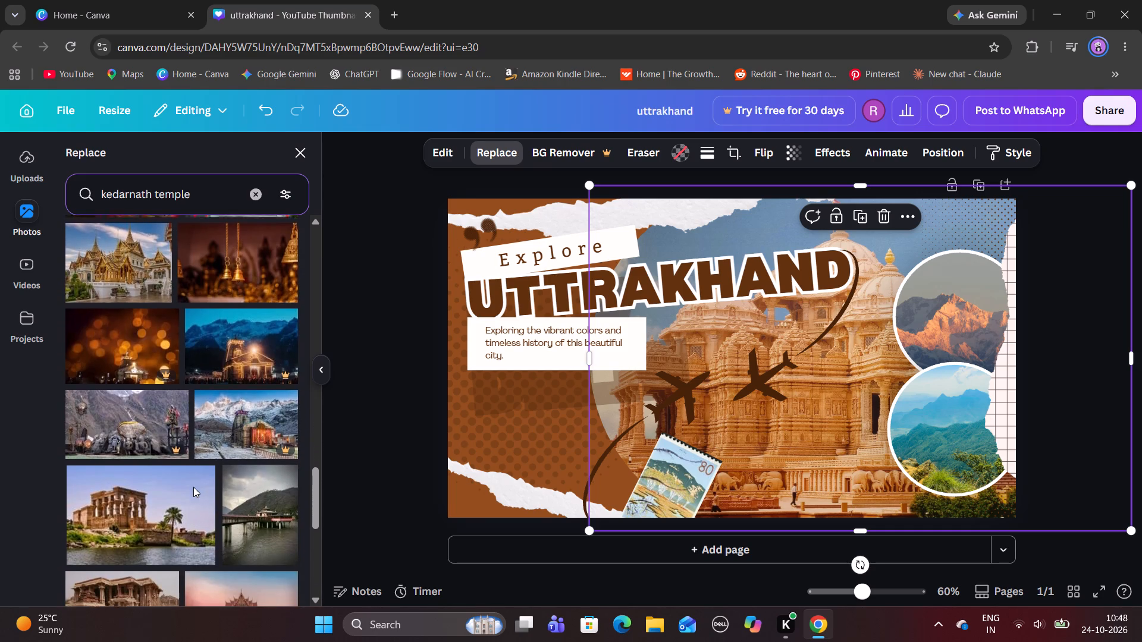
scroll(193, 487, "down", 6)
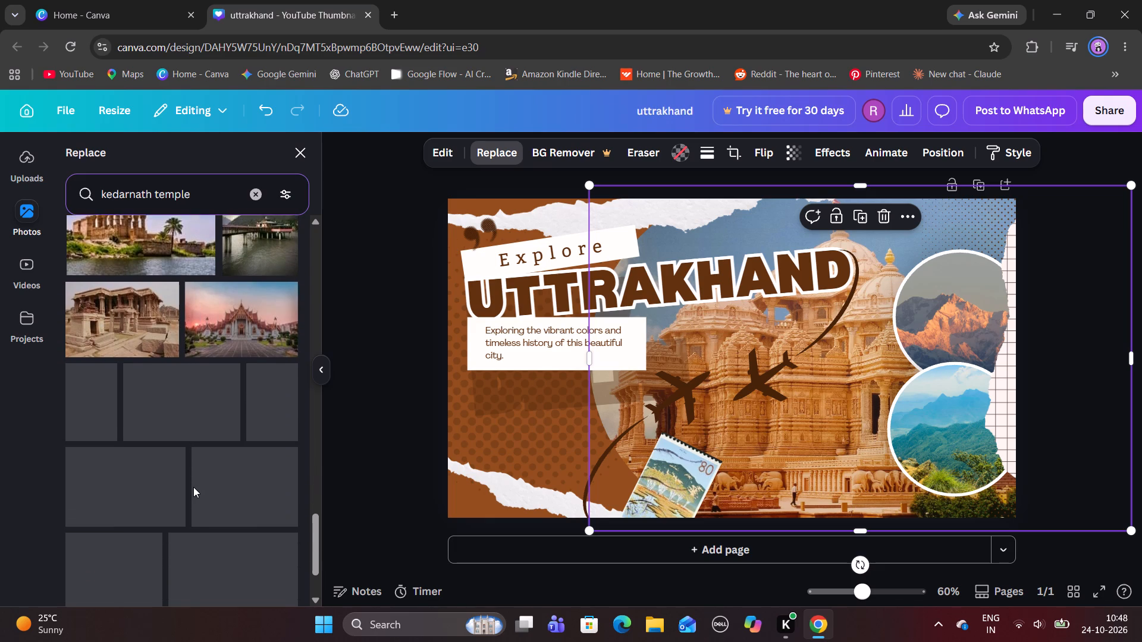
scroll(193, 487, "down", 4)
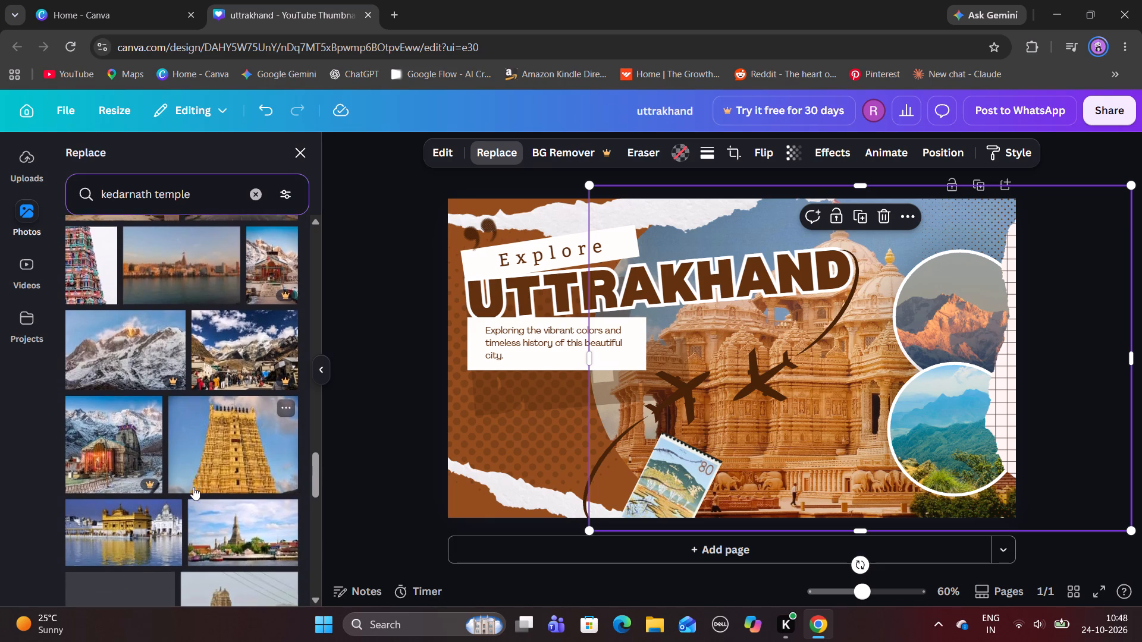
scroll(193, 487, "down", 3)
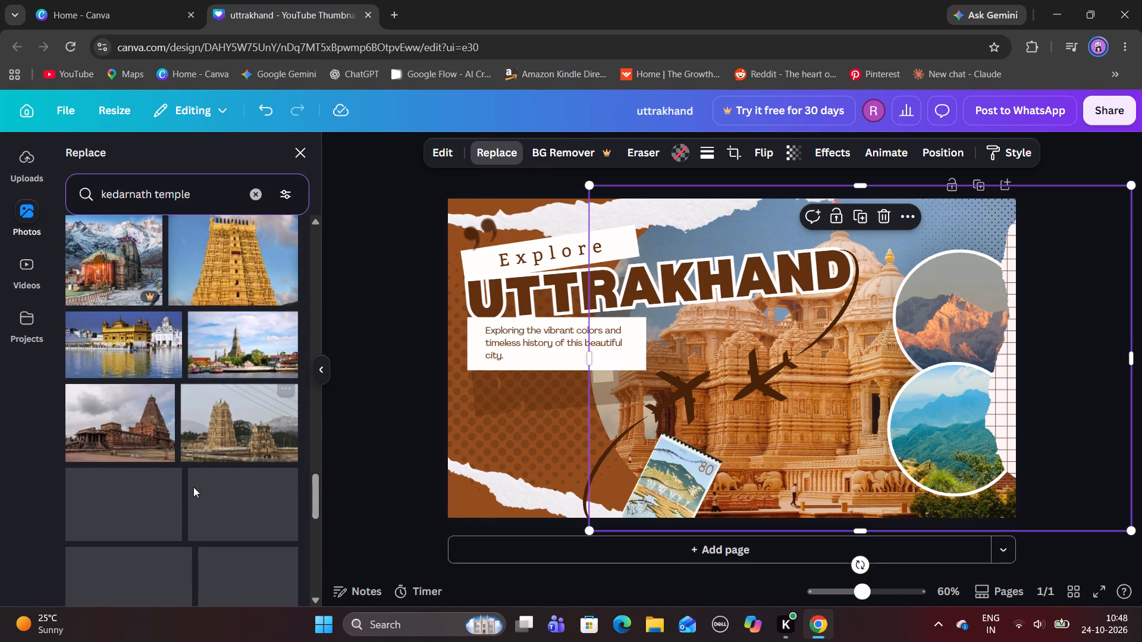
scroll(193, 487, "up", 12)
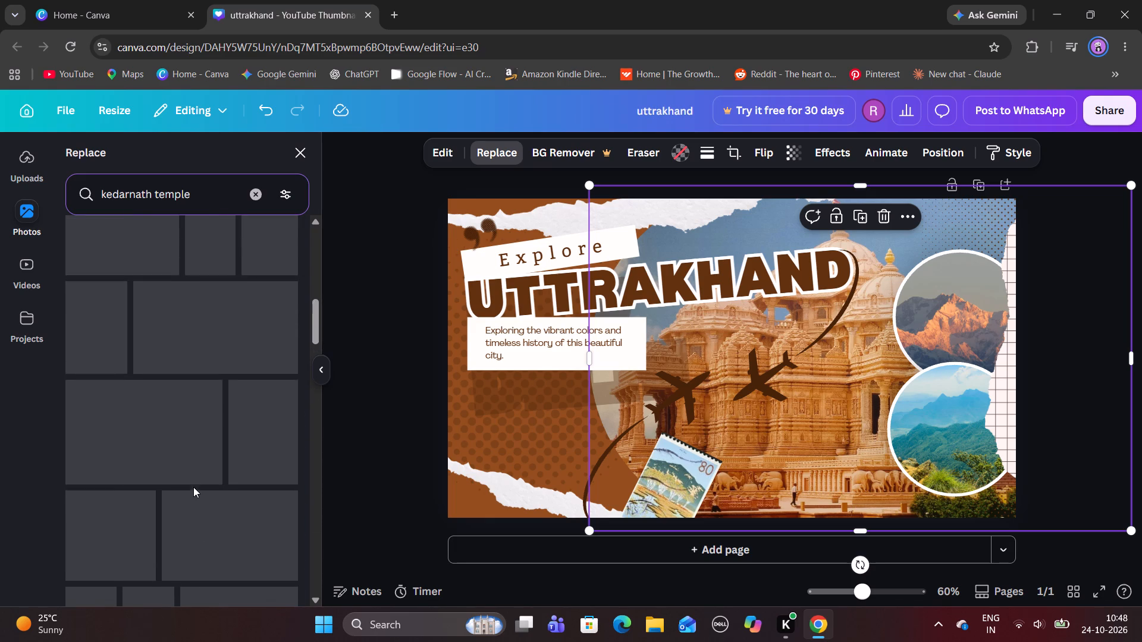
scroll(193, 487, "up", 5)
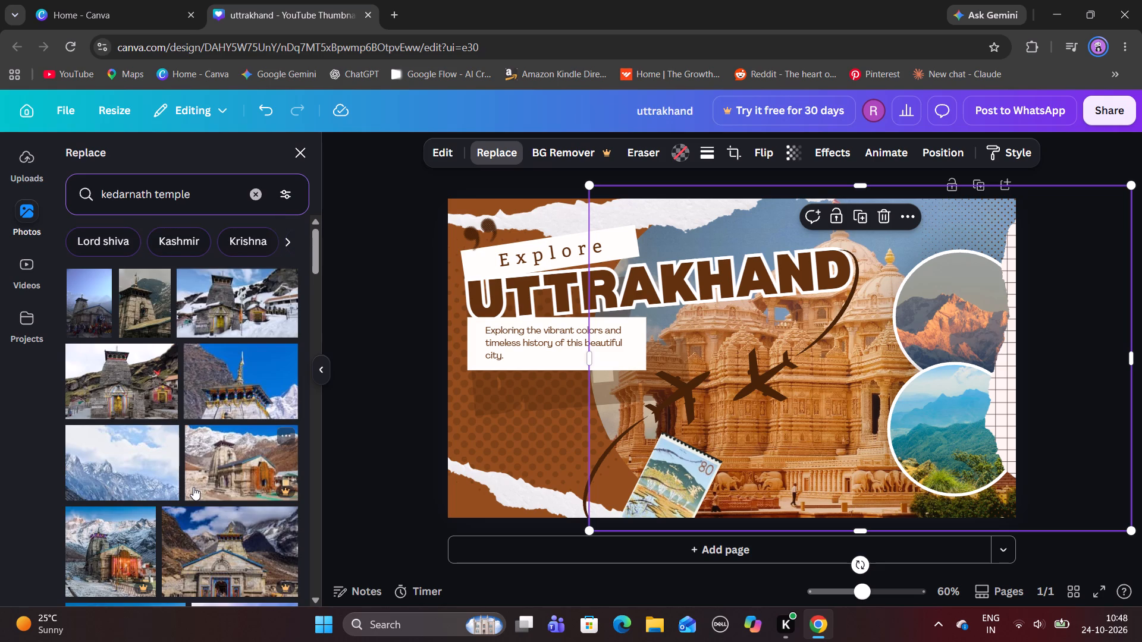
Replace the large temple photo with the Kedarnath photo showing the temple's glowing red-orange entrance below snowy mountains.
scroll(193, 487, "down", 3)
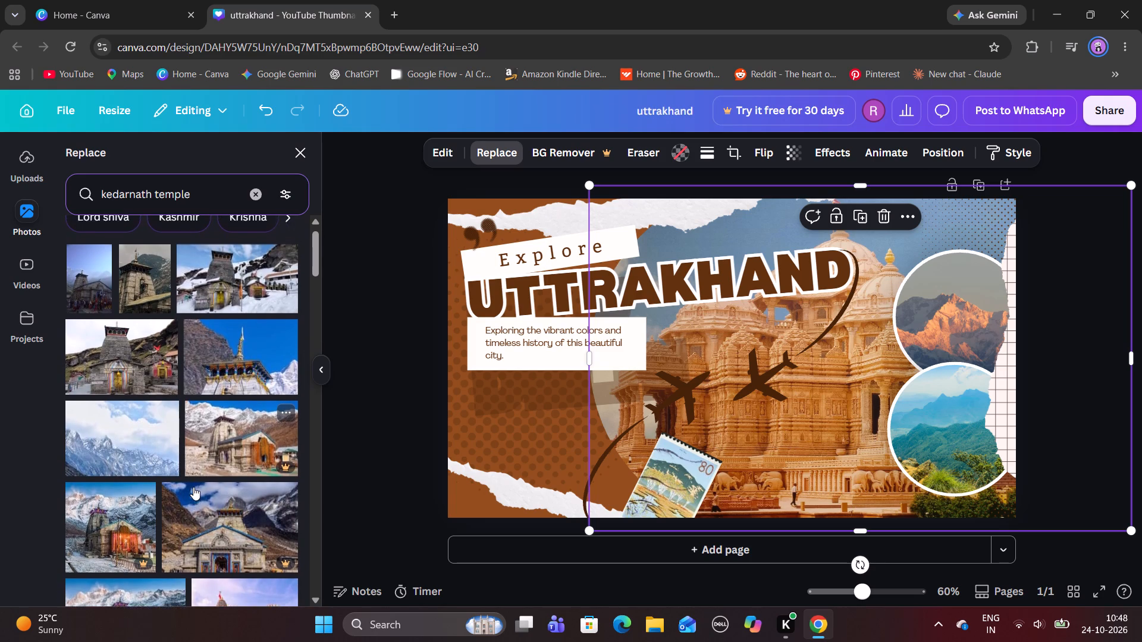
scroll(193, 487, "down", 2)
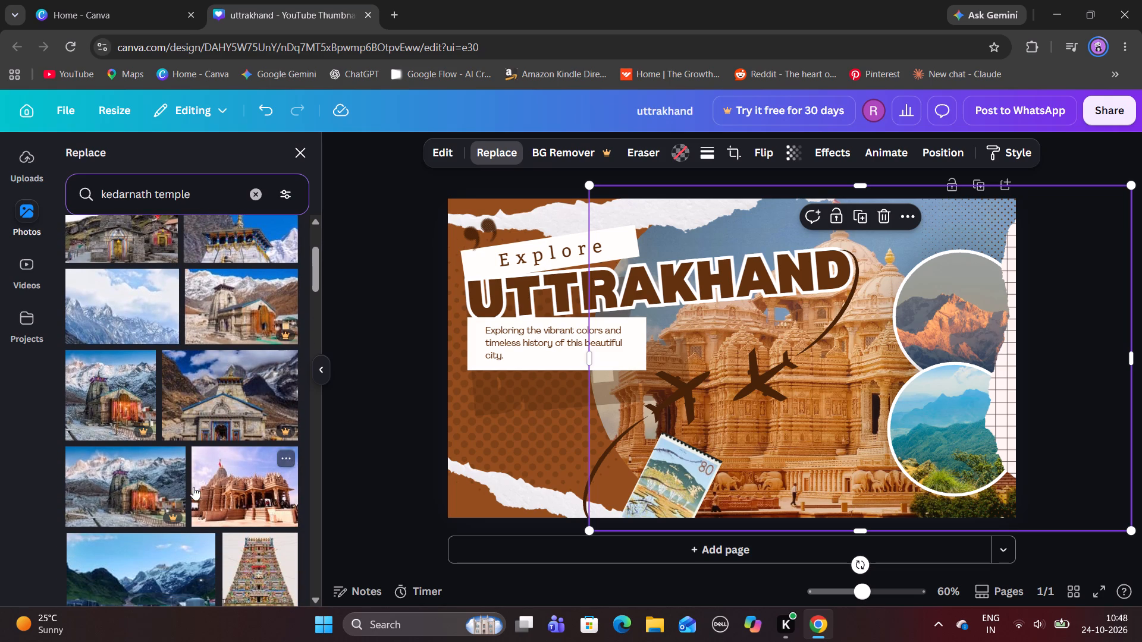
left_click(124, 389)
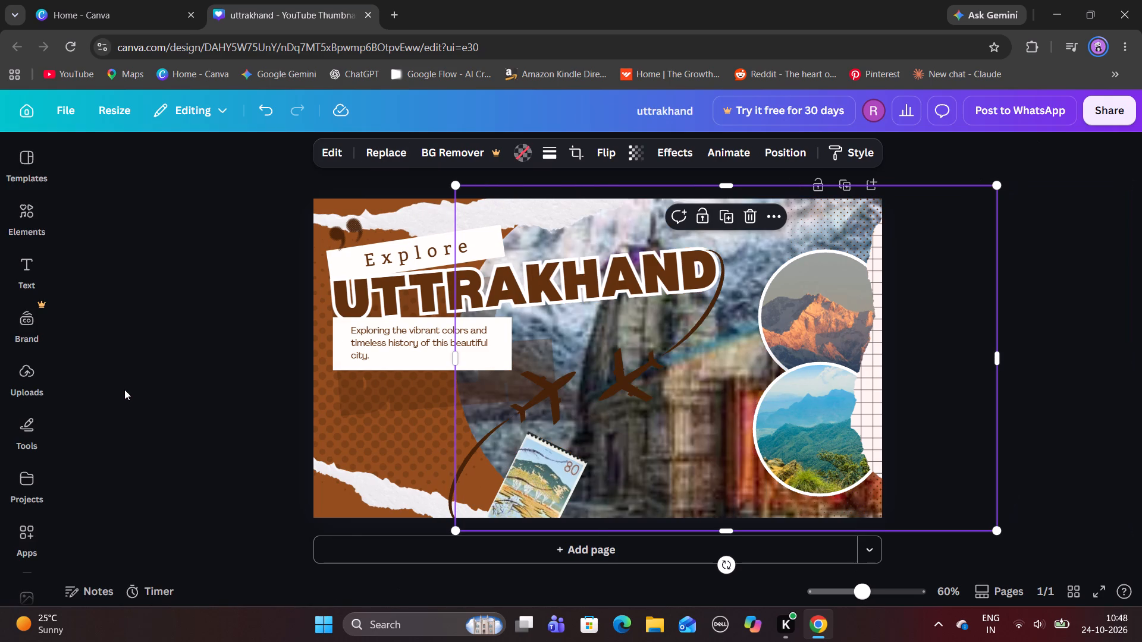
Reposition the large Kedarnath photo on the thumbnail, shifting it slightly right and down behind the title and circular photos.
left_click(698, 459)
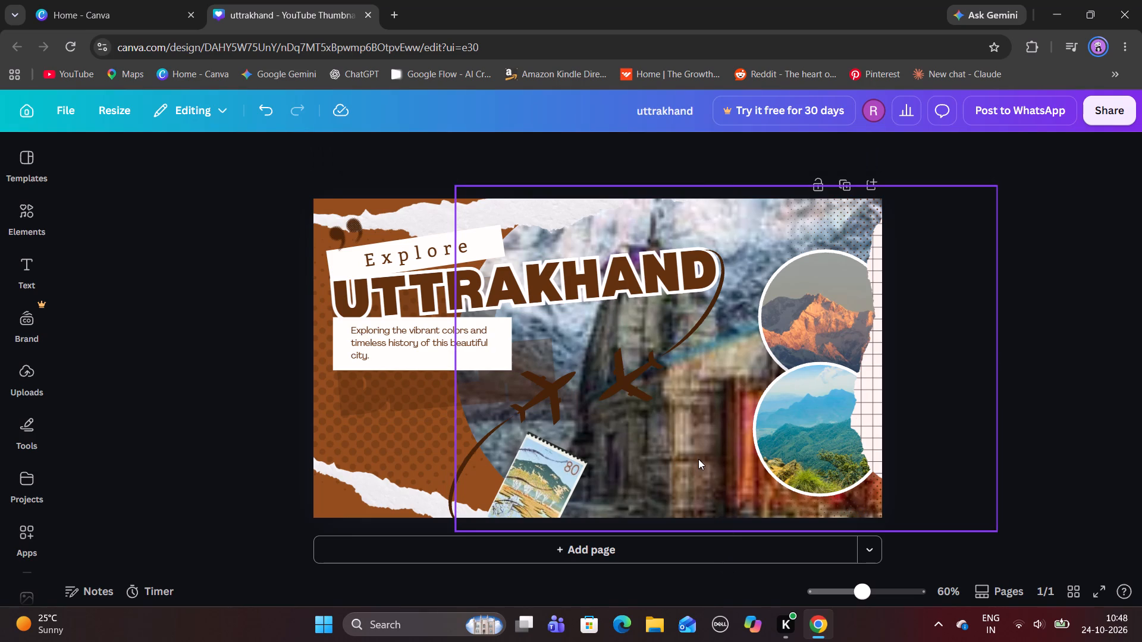
double_click(698, 459)
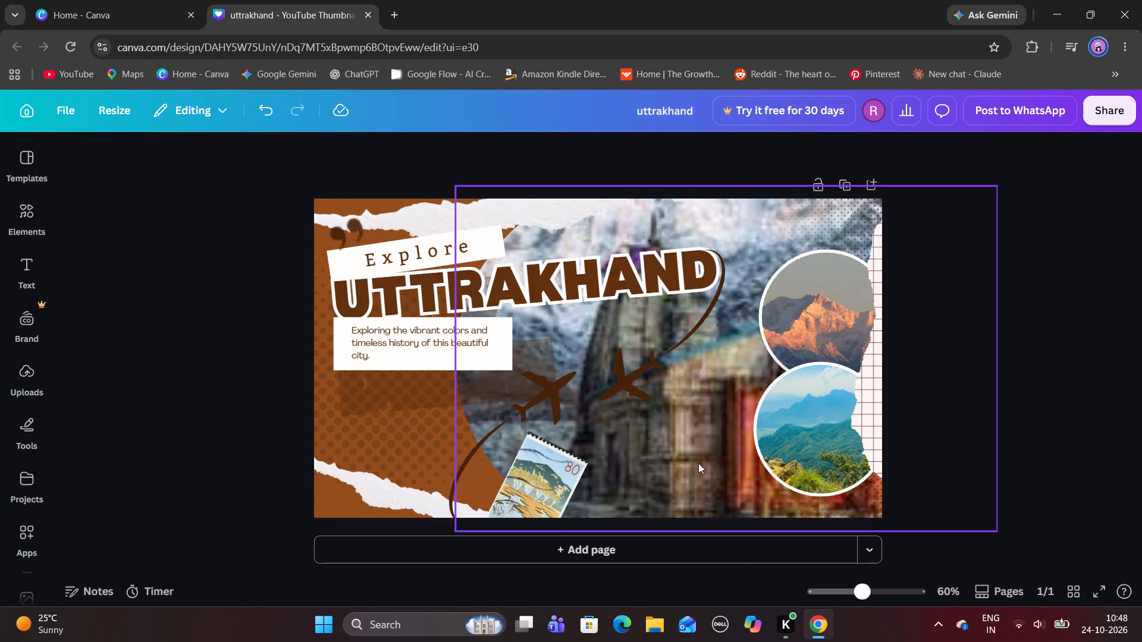
double_click(698, 463)
left_click_drag(698, 463, 702, 465)
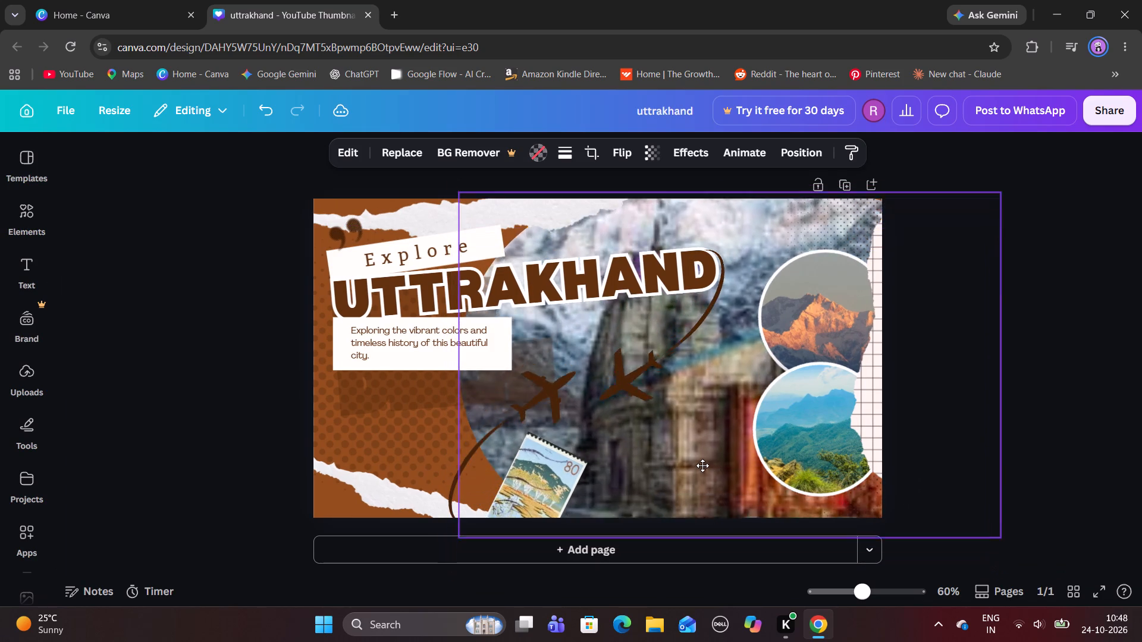
left_click_drag(702, 465, 700, 470)
left_click(700, 470)
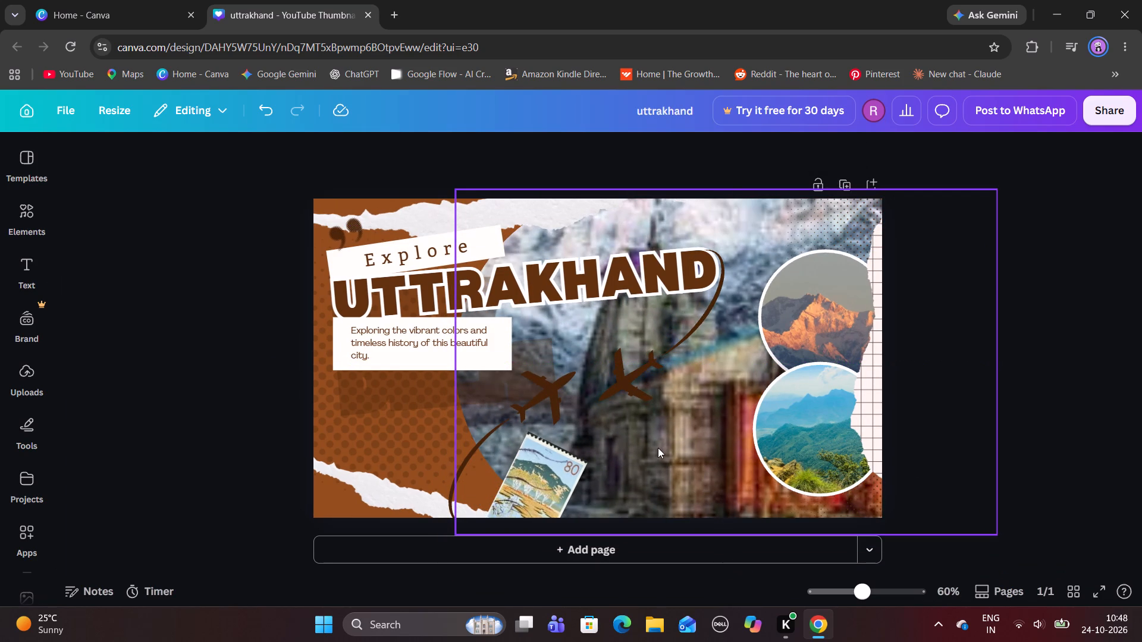
left_click_drag(660, 448, 431, 509)
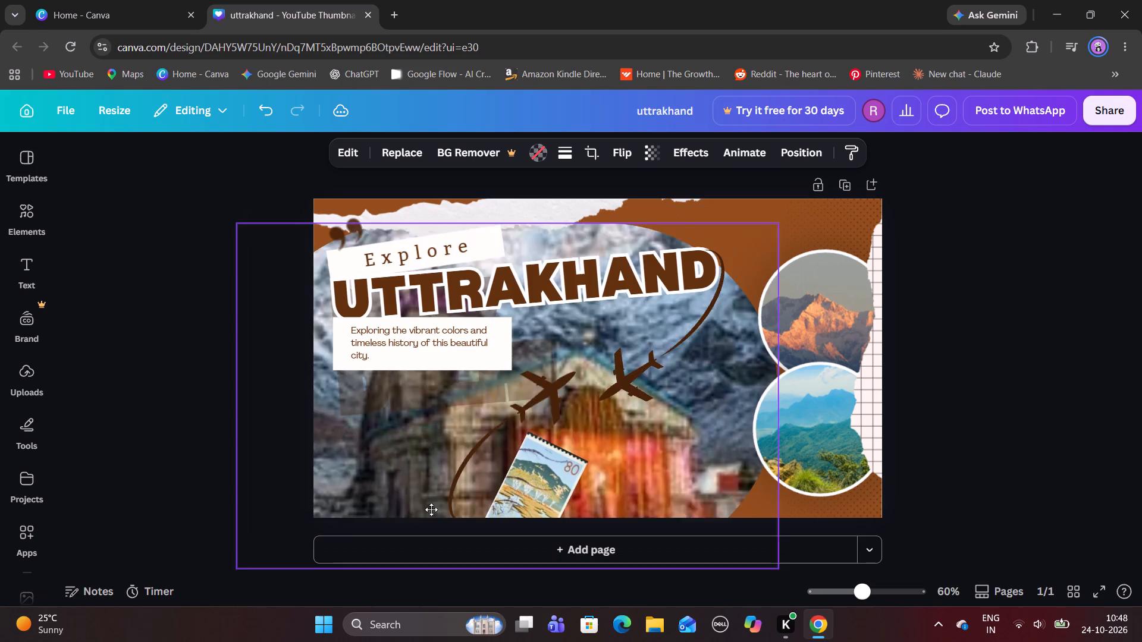
left_click_drag(431, 509, 703, 442)
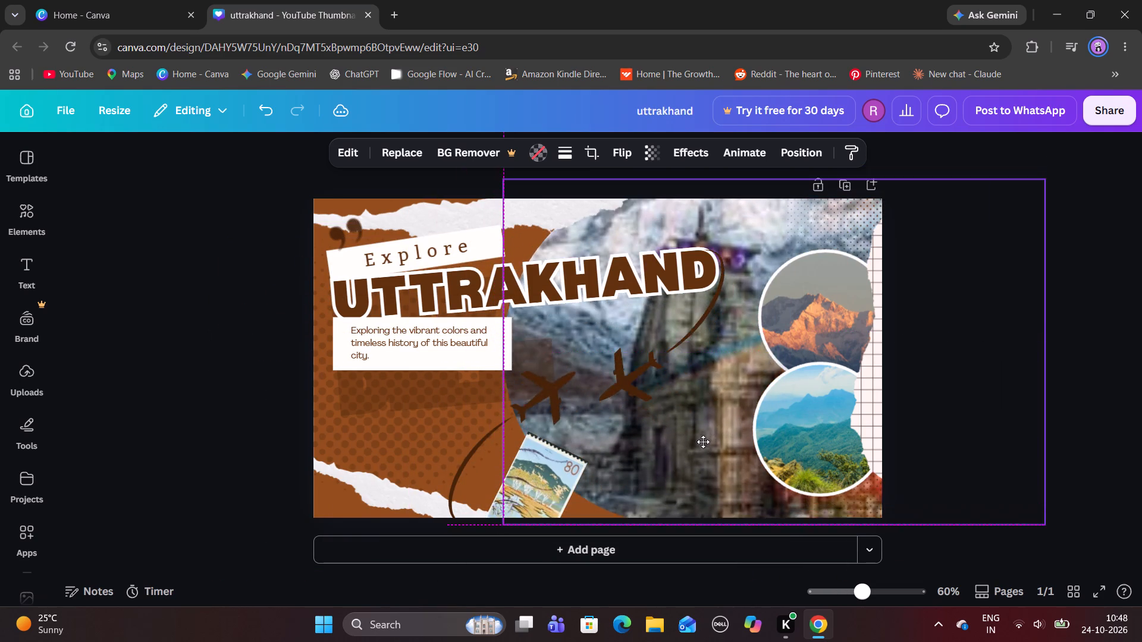
left_click_drag(703, 442, 683, 452)
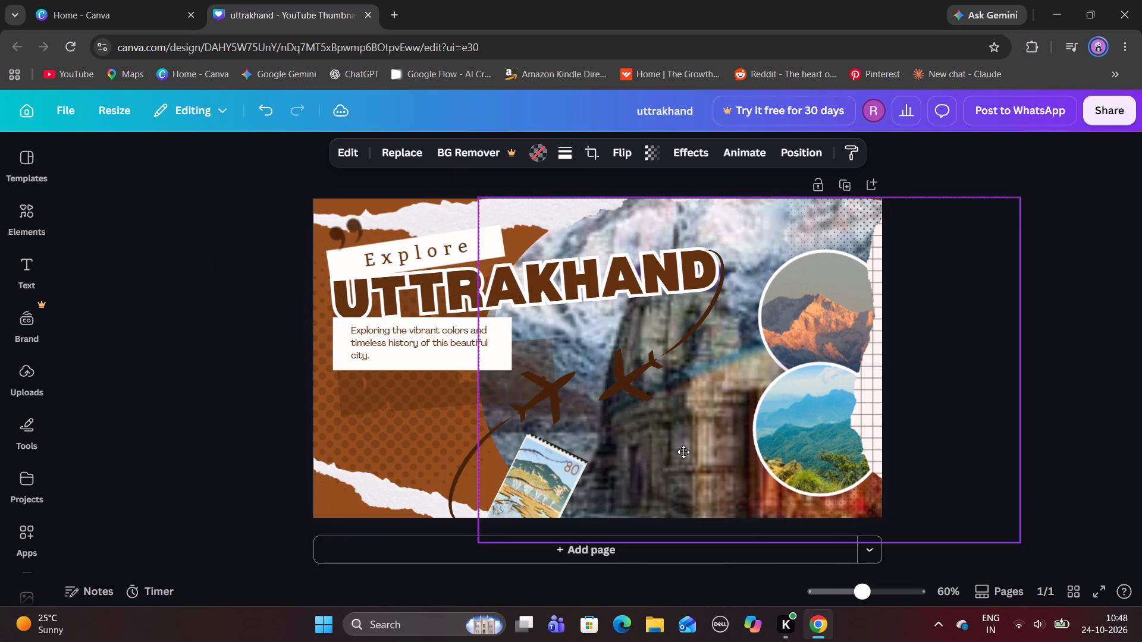
left_click_drag(683, 452, 681, 451)
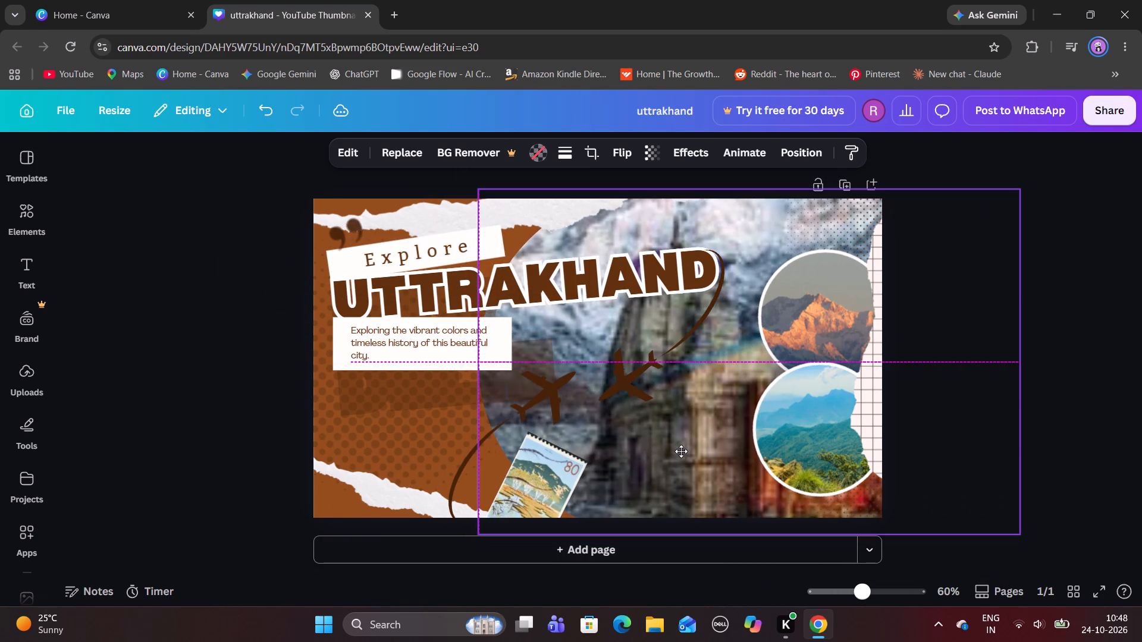
left_click_drag(681, 451, 682, 451)
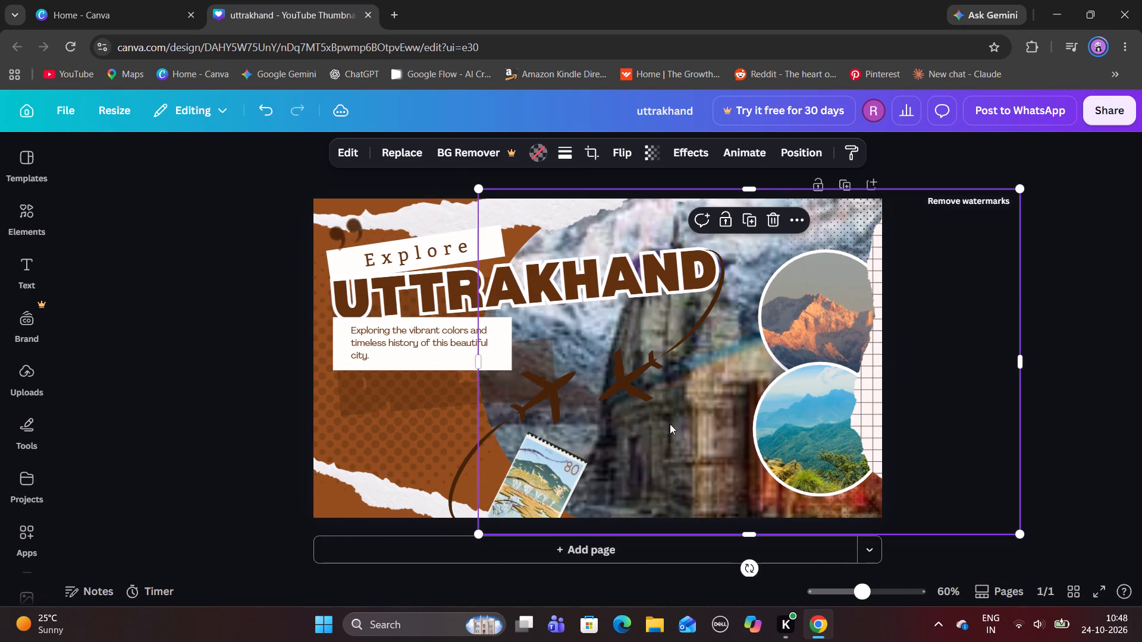
Replace the large photo with the daytime Kedarnath temple photo showing the stone temple, snowy slopes and blue sky.
left_click(397, 163)
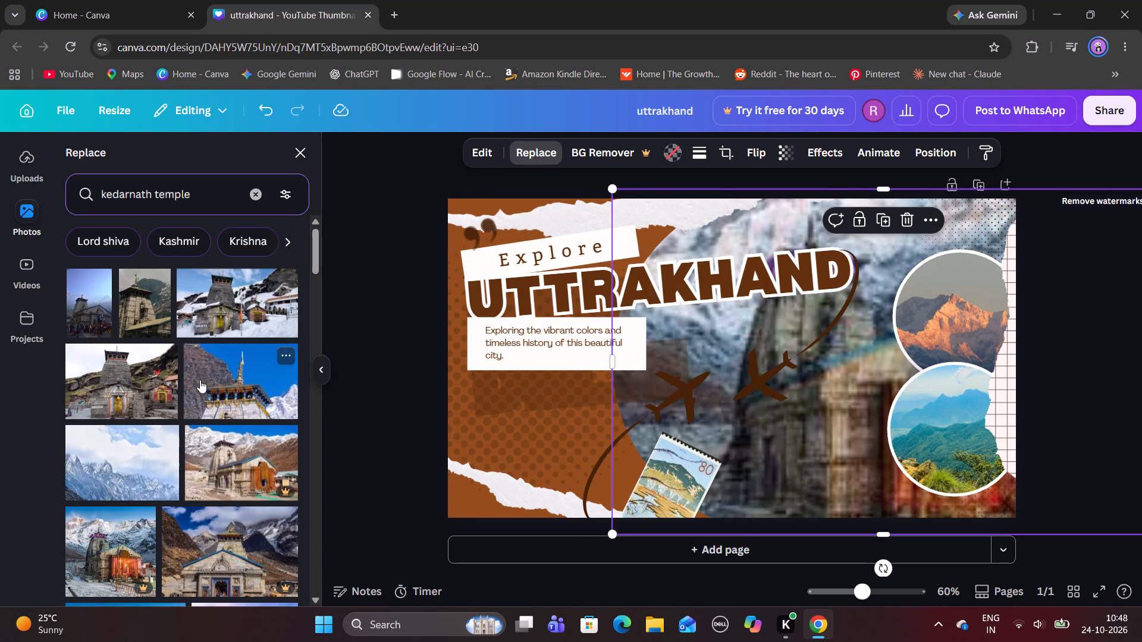
scroll(199, 383, "down", 2)
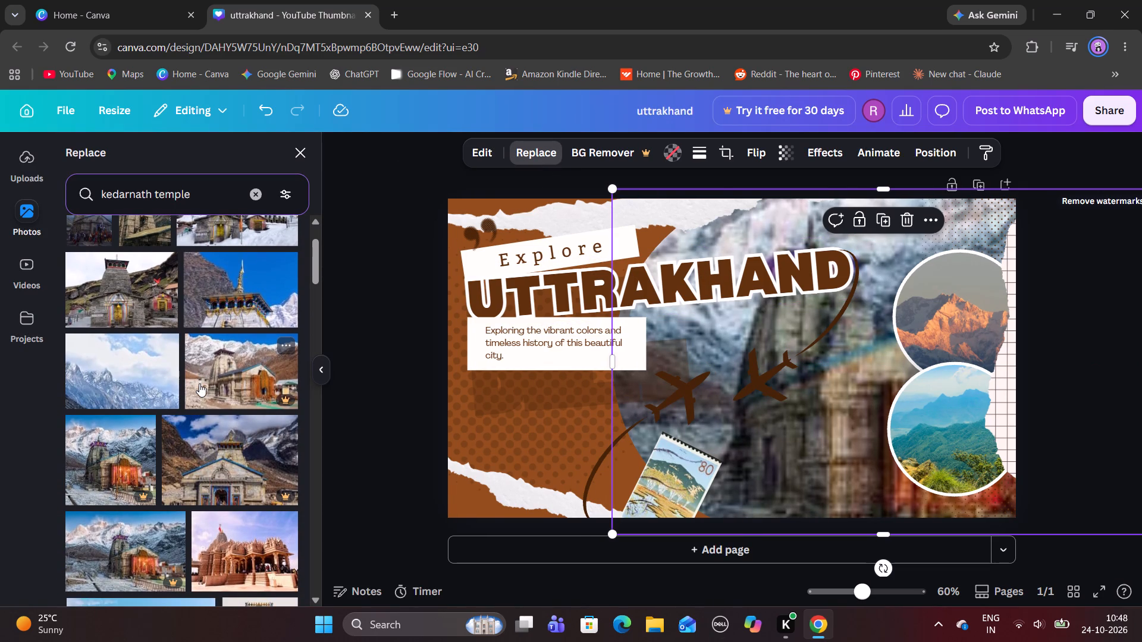
left_click(199, 383)
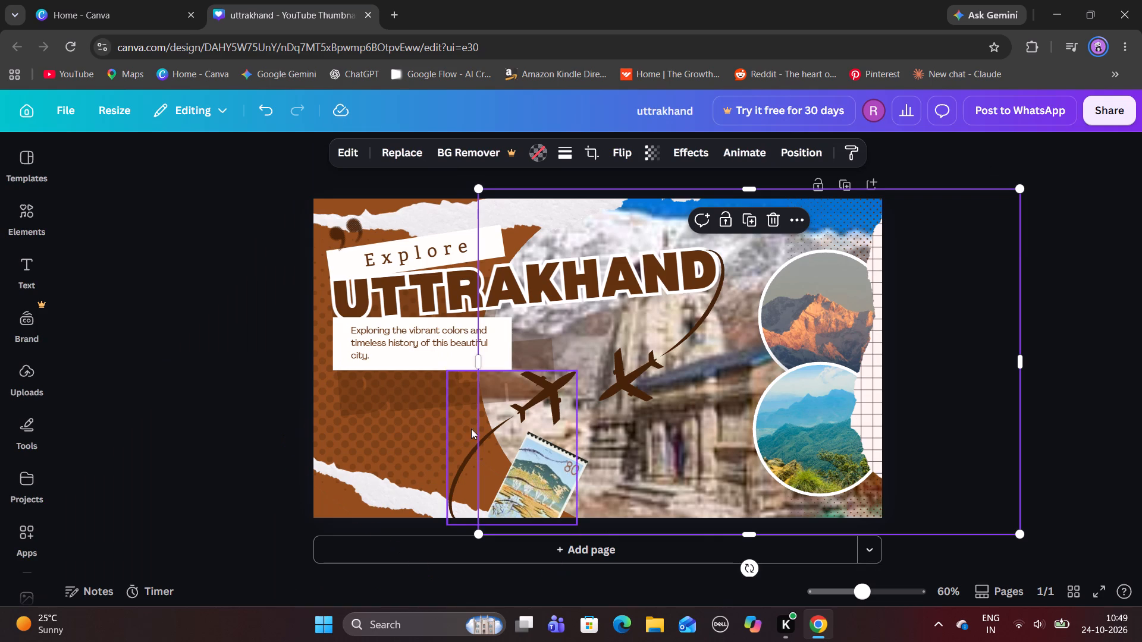
left_click(692, 454)
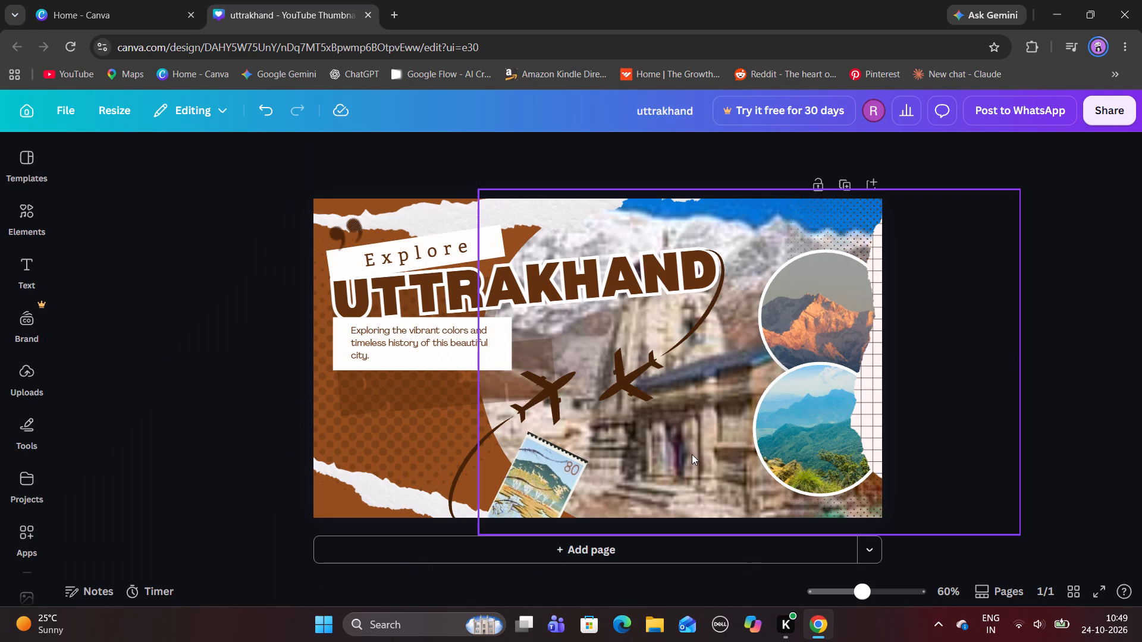
left_click(691, 416)
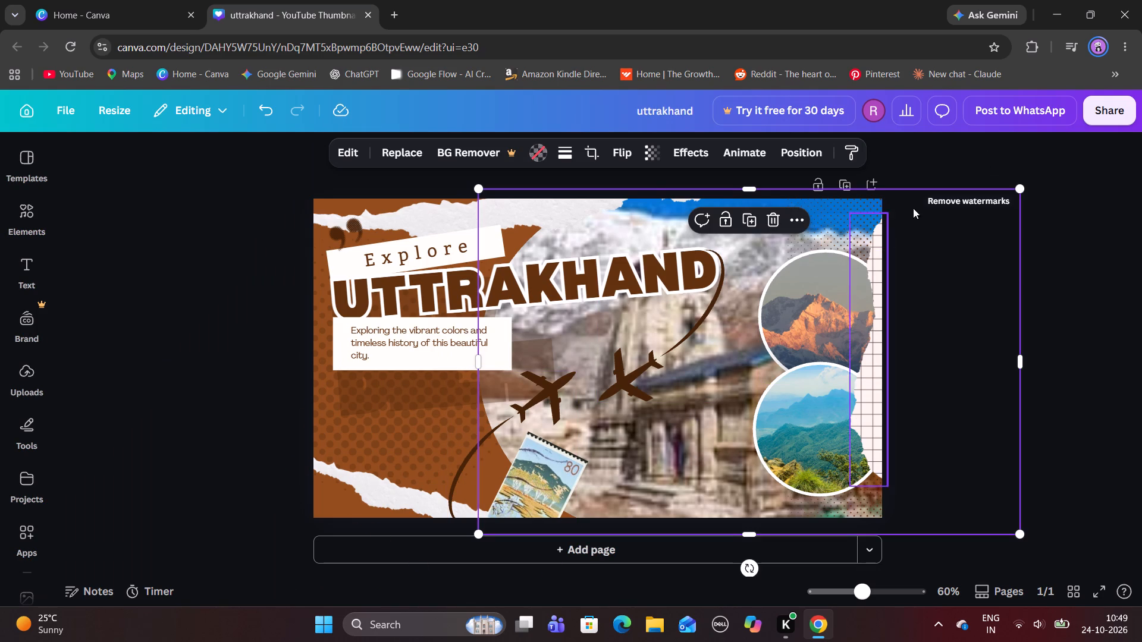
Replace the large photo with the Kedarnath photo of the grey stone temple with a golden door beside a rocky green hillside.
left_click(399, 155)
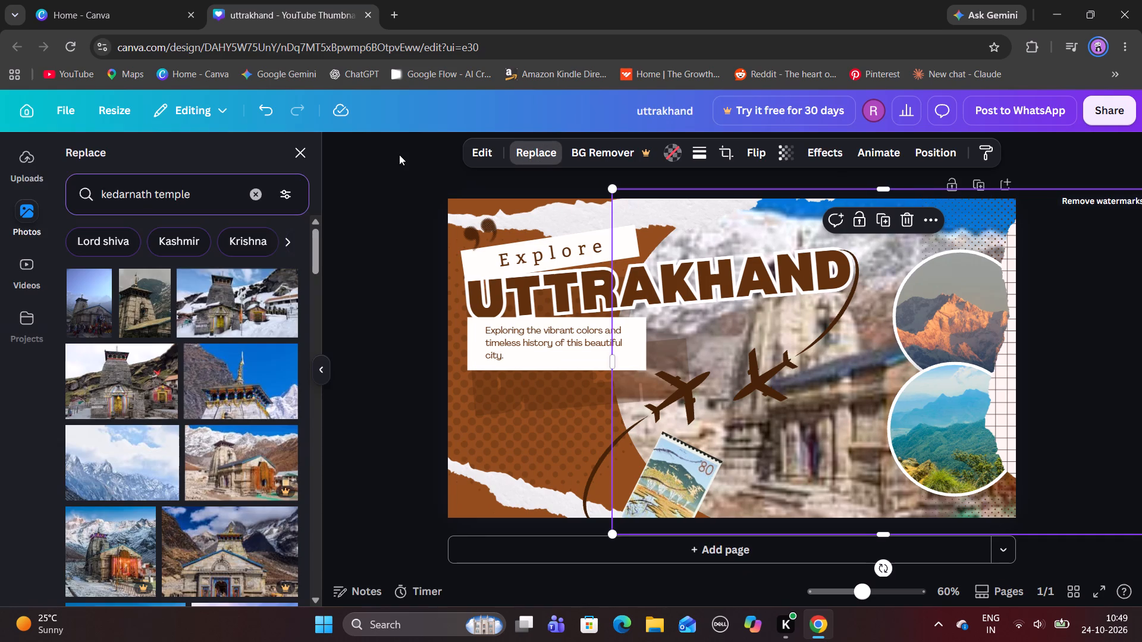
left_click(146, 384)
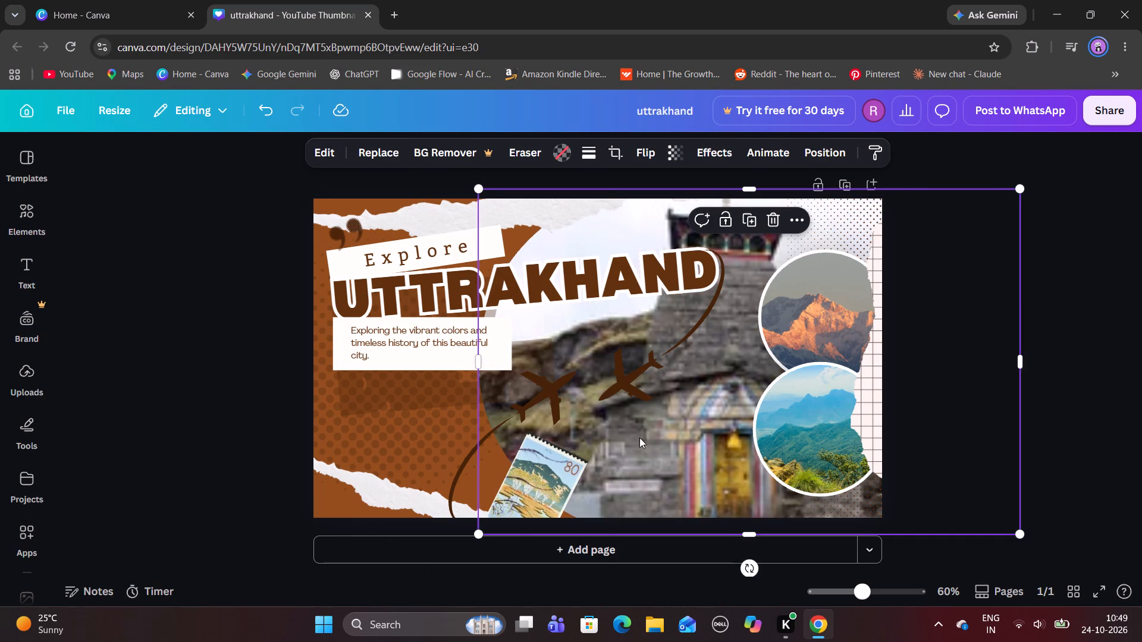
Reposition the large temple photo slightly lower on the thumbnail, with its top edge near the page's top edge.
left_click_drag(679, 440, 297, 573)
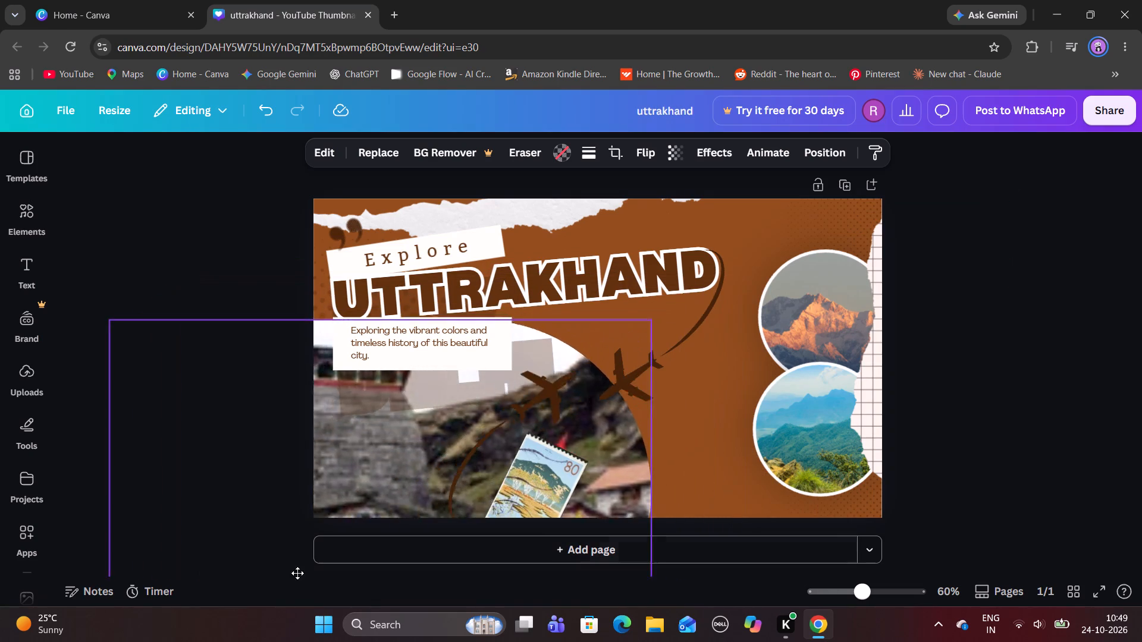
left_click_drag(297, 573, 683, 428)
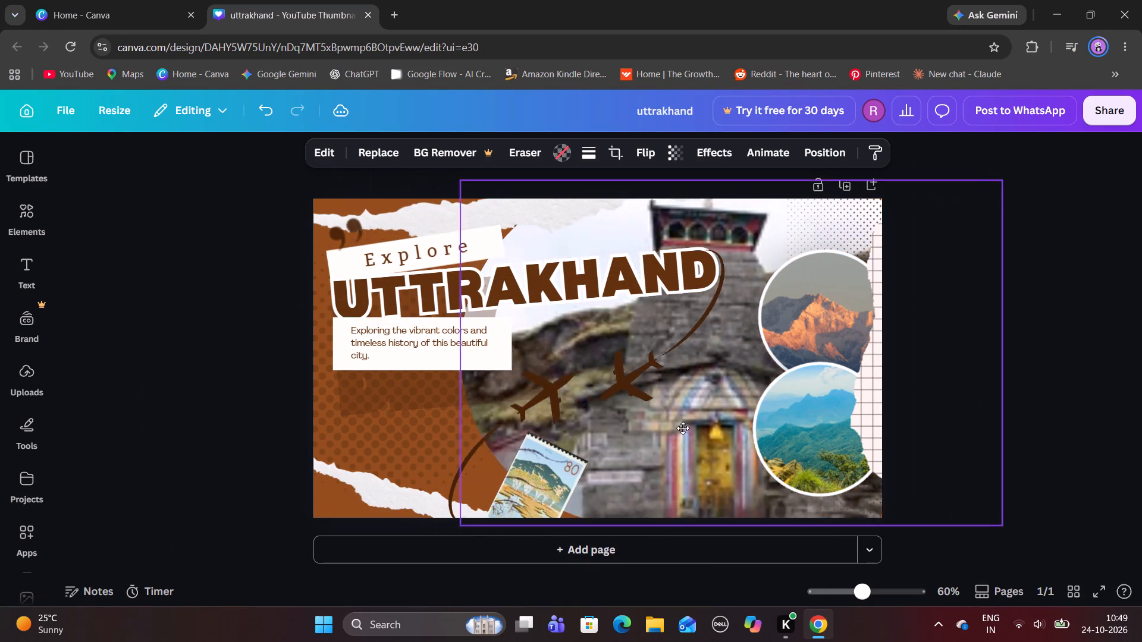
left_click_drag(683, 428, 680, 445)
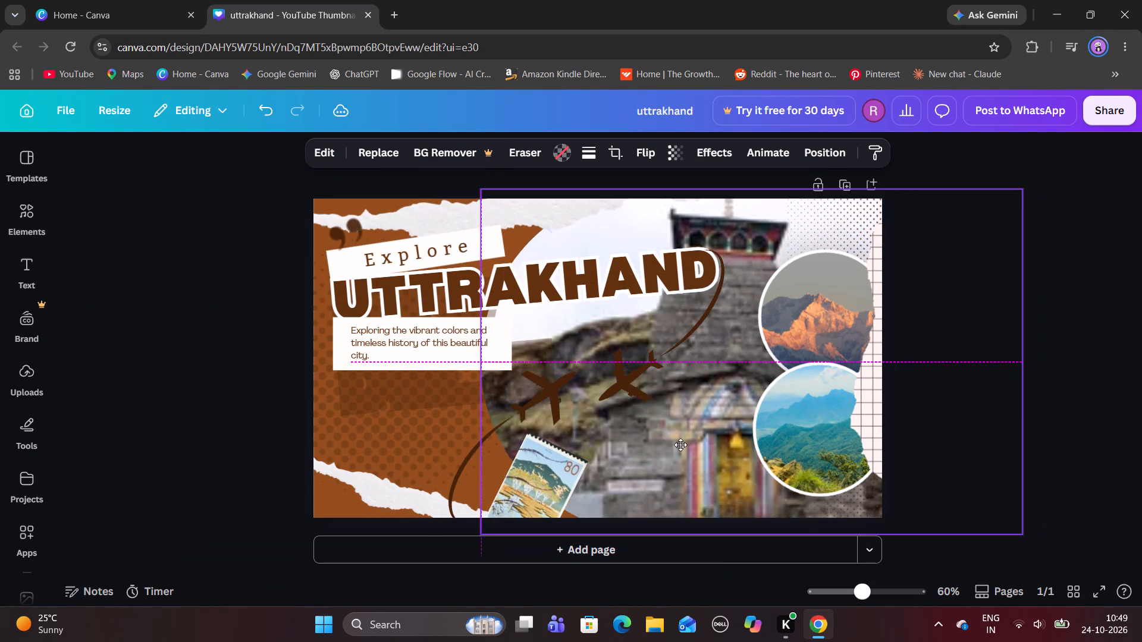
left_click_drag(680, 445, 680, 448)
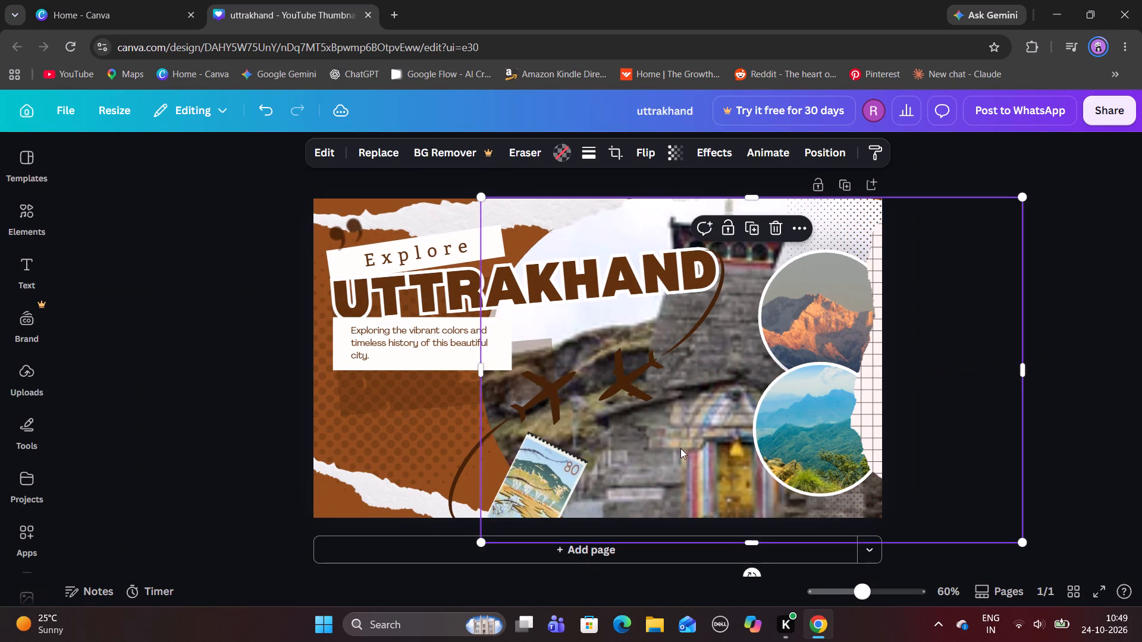
Try different layer positions for the large temple photo and send it to the back, behind the title and decorations.
left_click(804, 222)
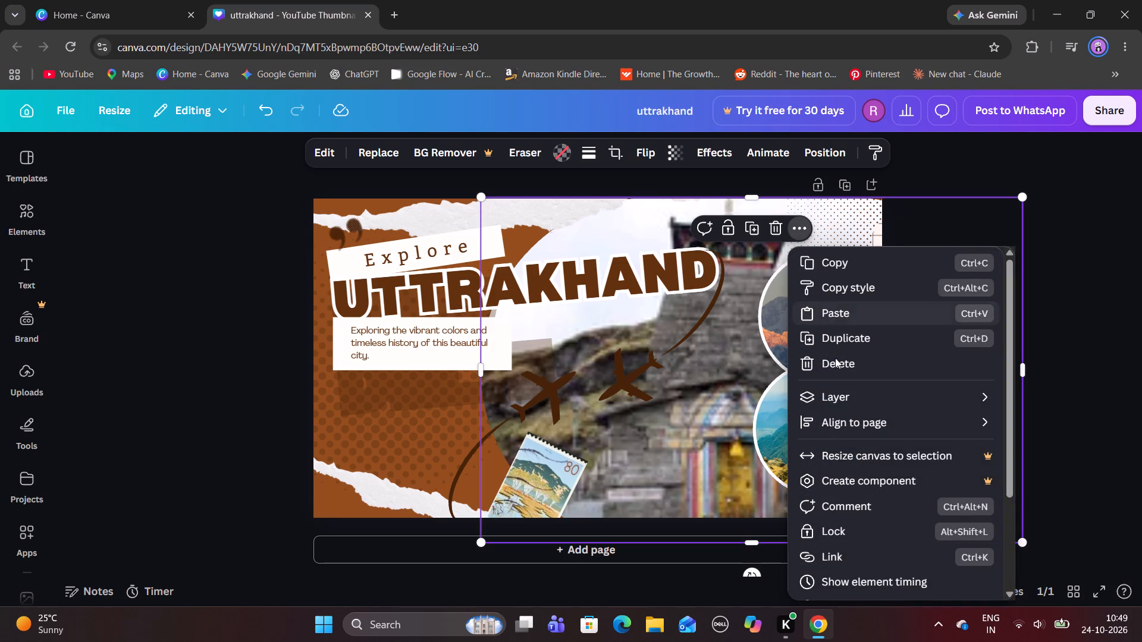
left_click(839, 392)
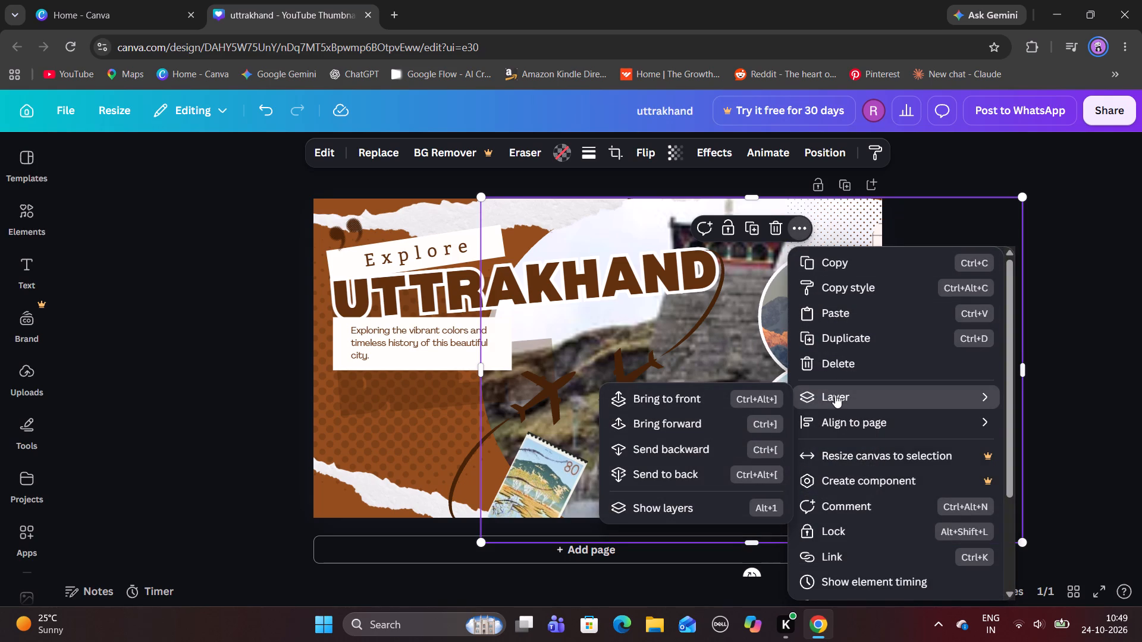
left_click(710, 399)
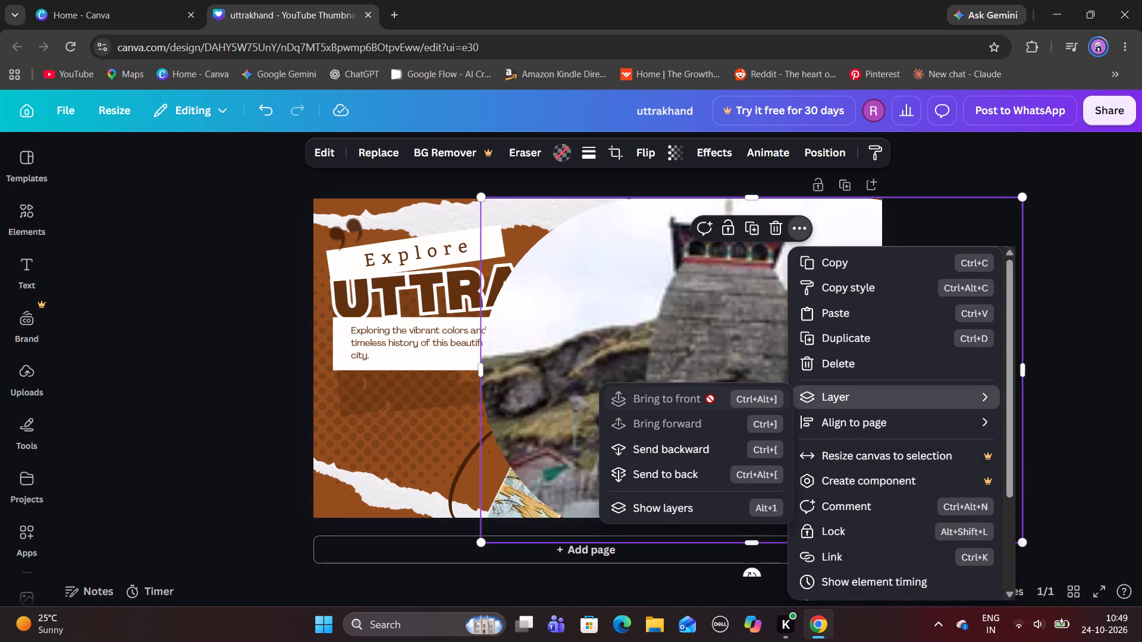
left_click(700, 443)
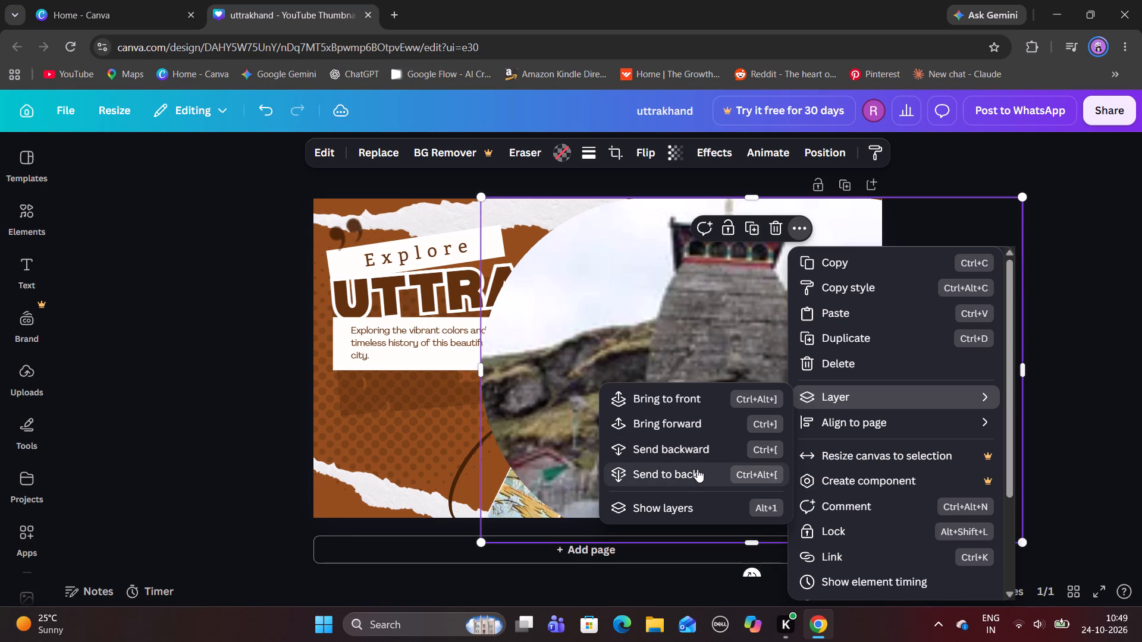
left_click(697, 469)
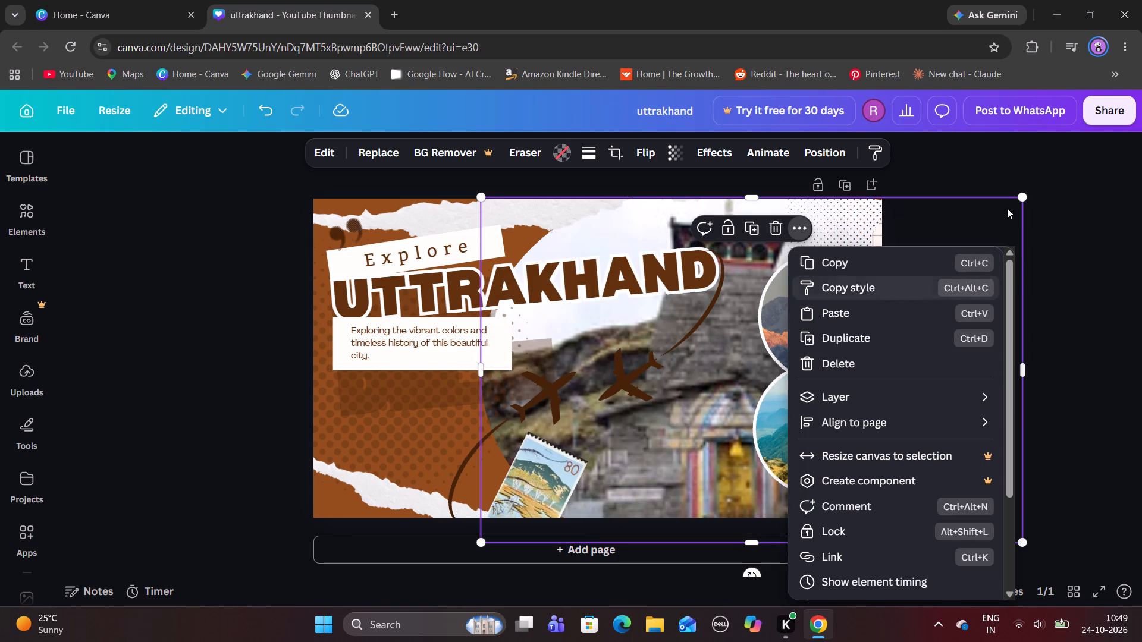
left_click(1061, 177)
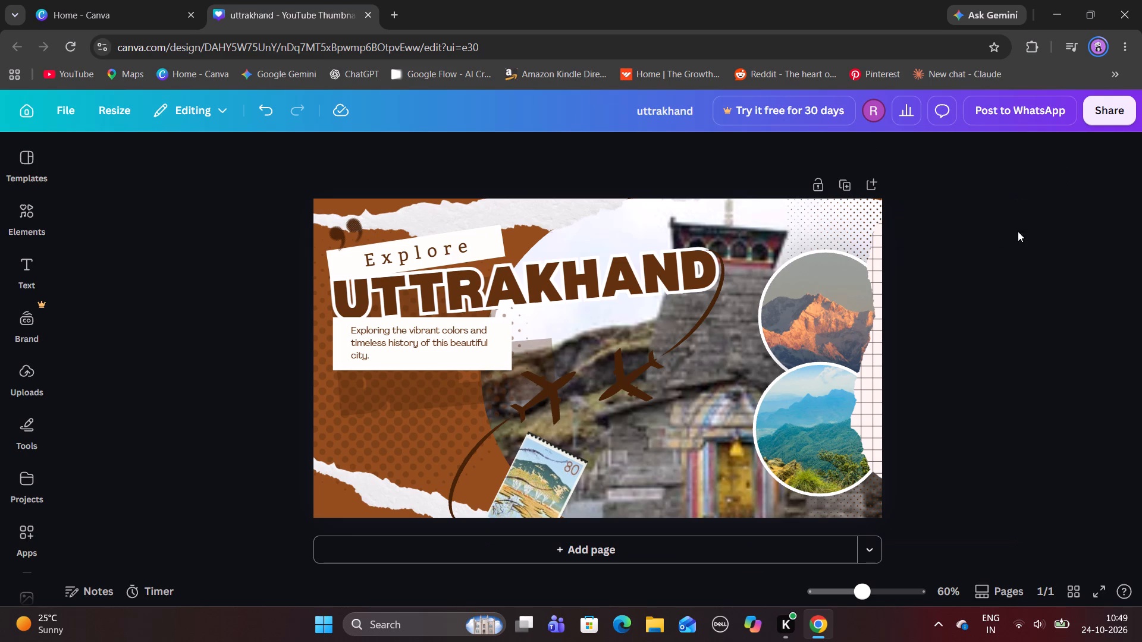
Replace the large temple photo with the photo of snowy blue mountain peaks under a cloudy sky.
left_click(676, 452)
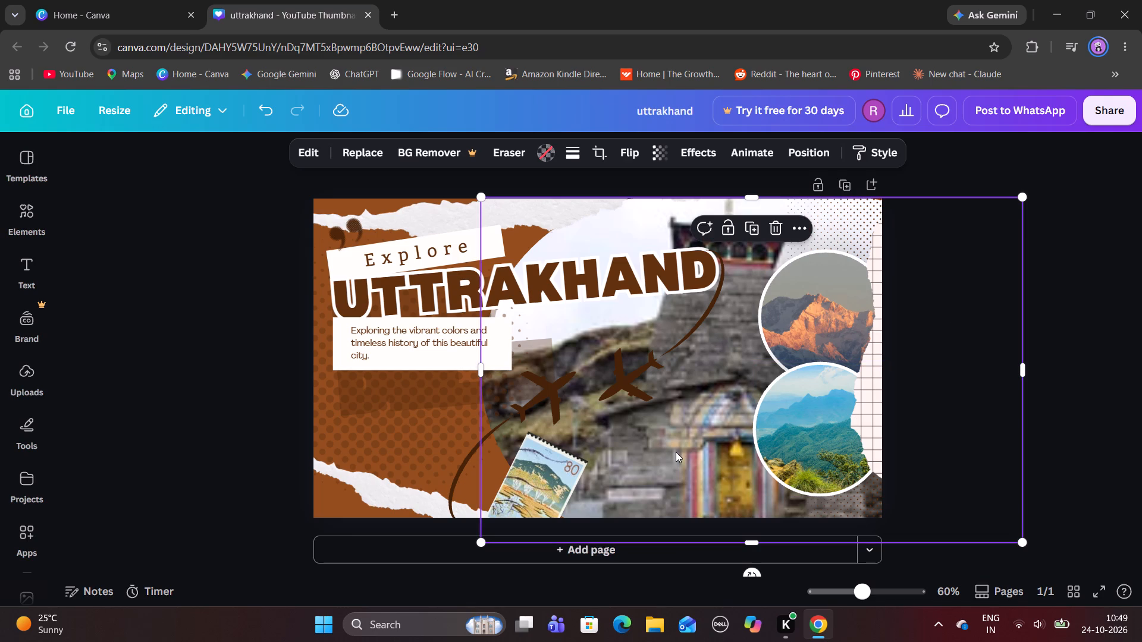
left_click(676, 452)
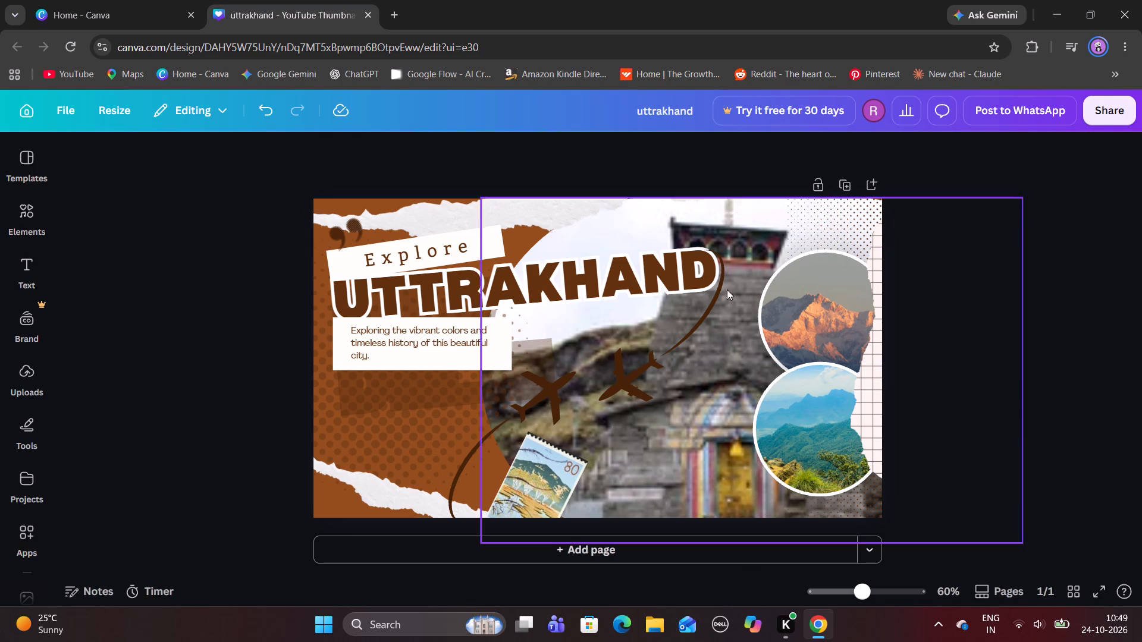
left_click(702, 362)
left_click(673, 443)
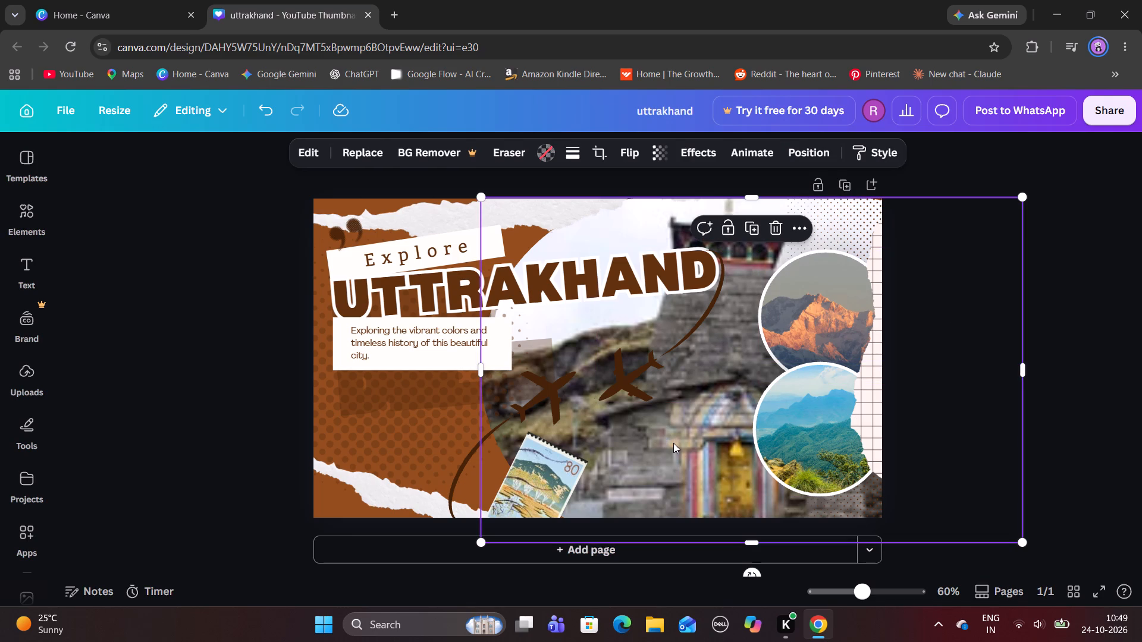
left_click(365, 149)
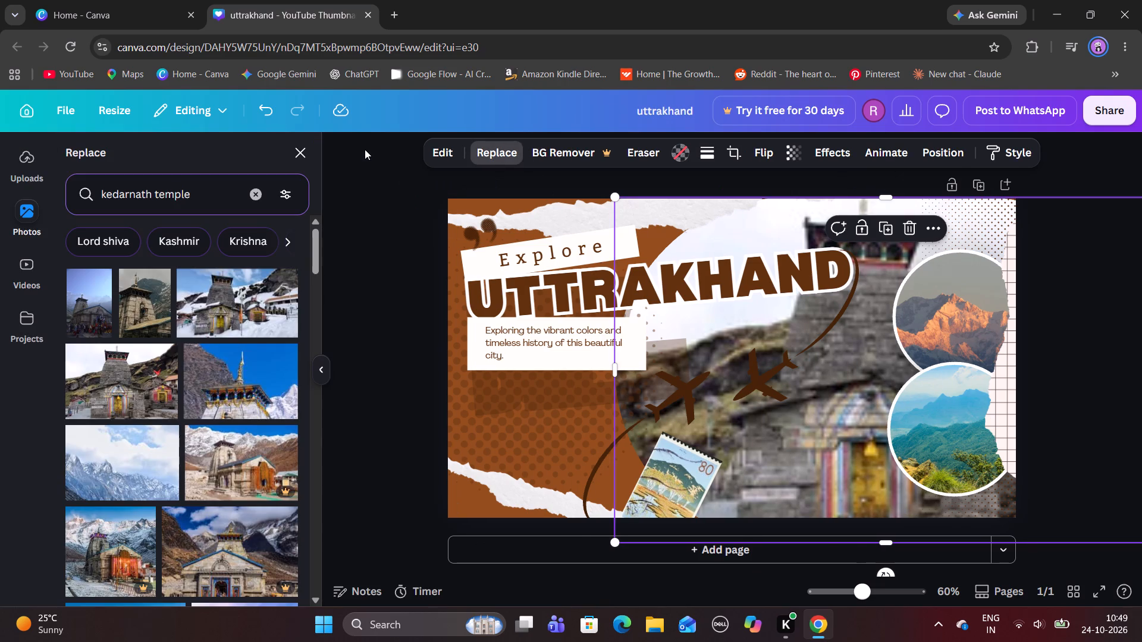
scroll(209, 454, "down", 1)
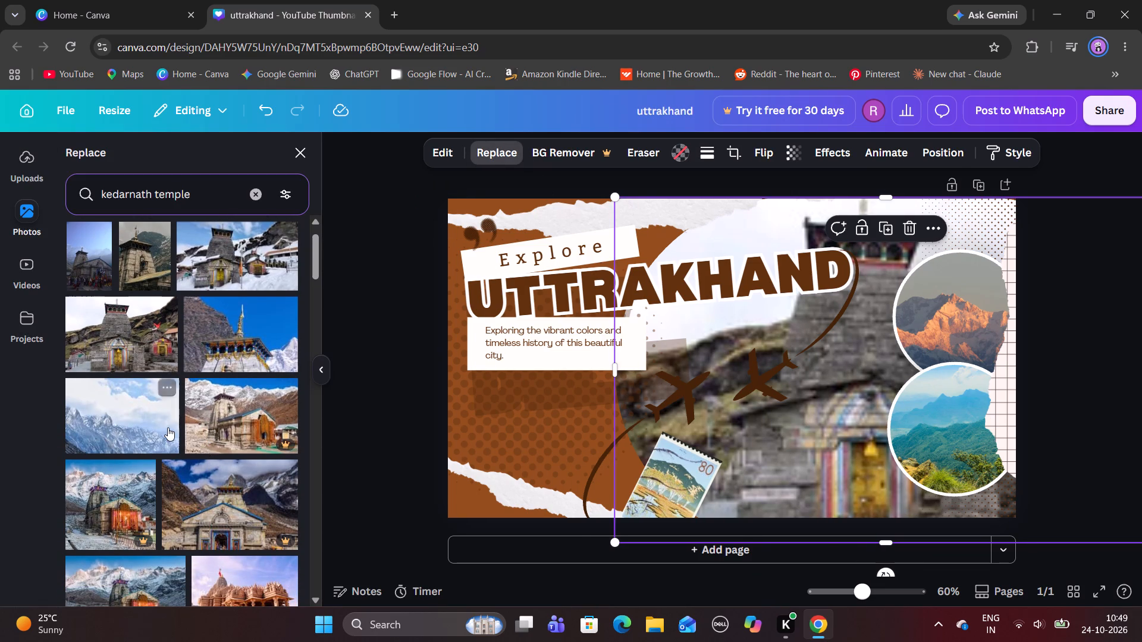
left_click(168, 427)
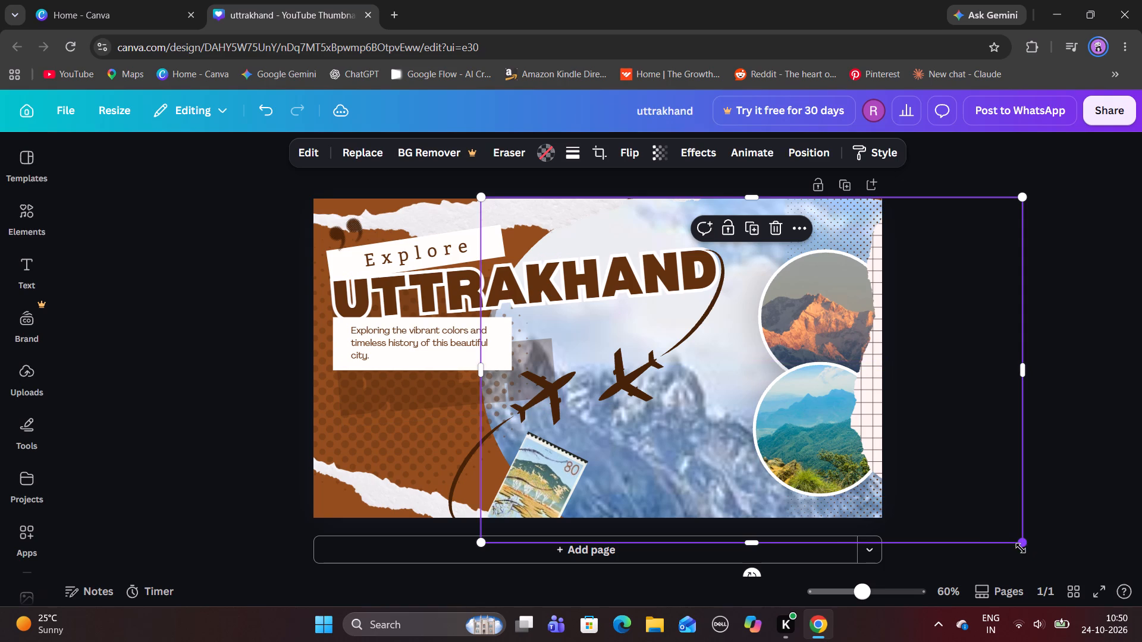
Resize the large snowy mountain photo proportionally to about 1,156 by 738.
left_click_drag(1025, 548, 746, 474)
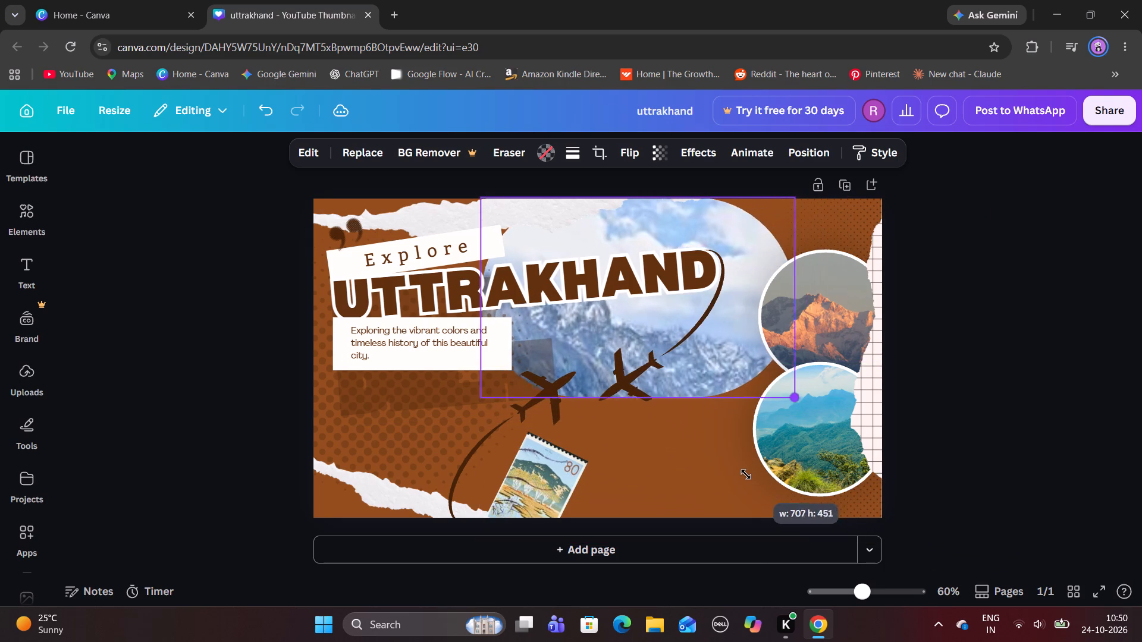
left_click_drag(746, 474, 993, 608)
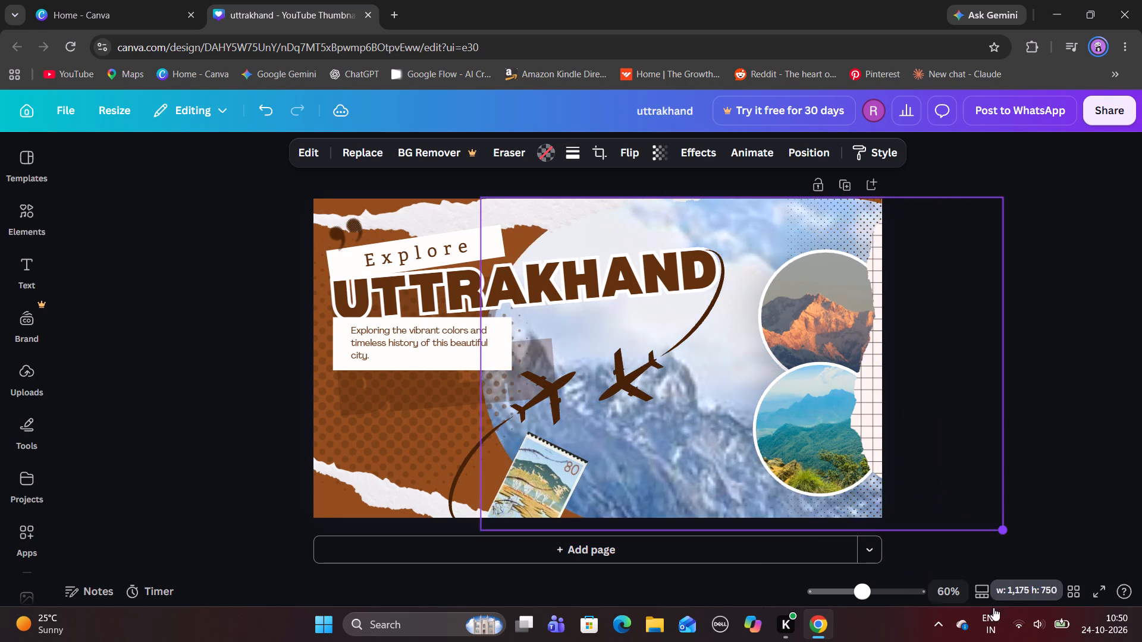
left_click_drag(993, 608, 987, 608)
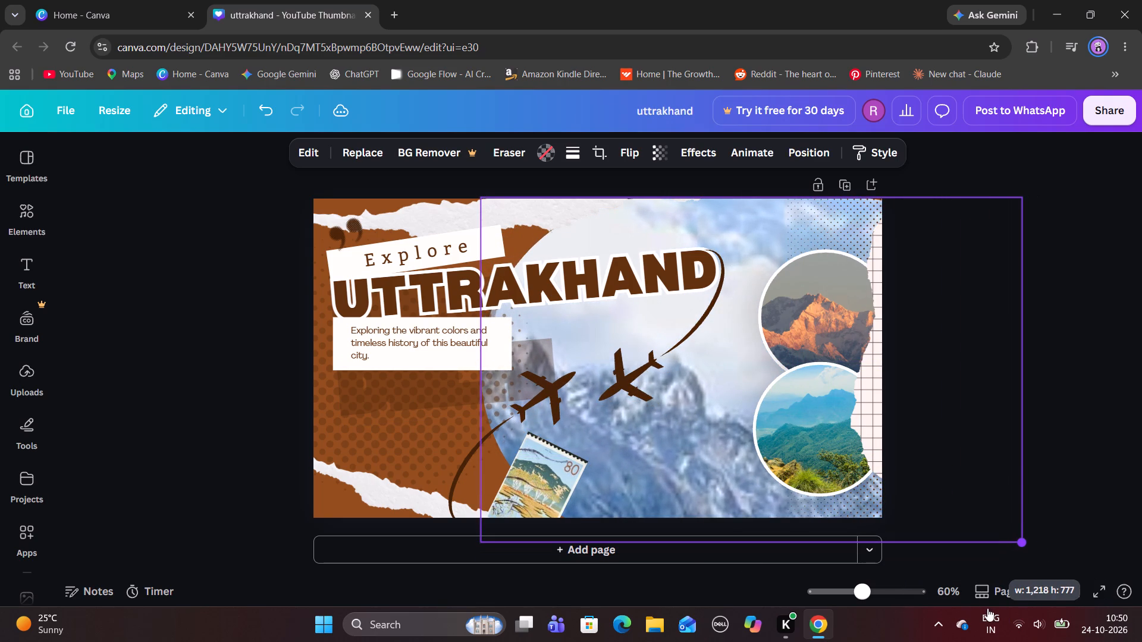
left_click_drag(987, 608, 952, 603)
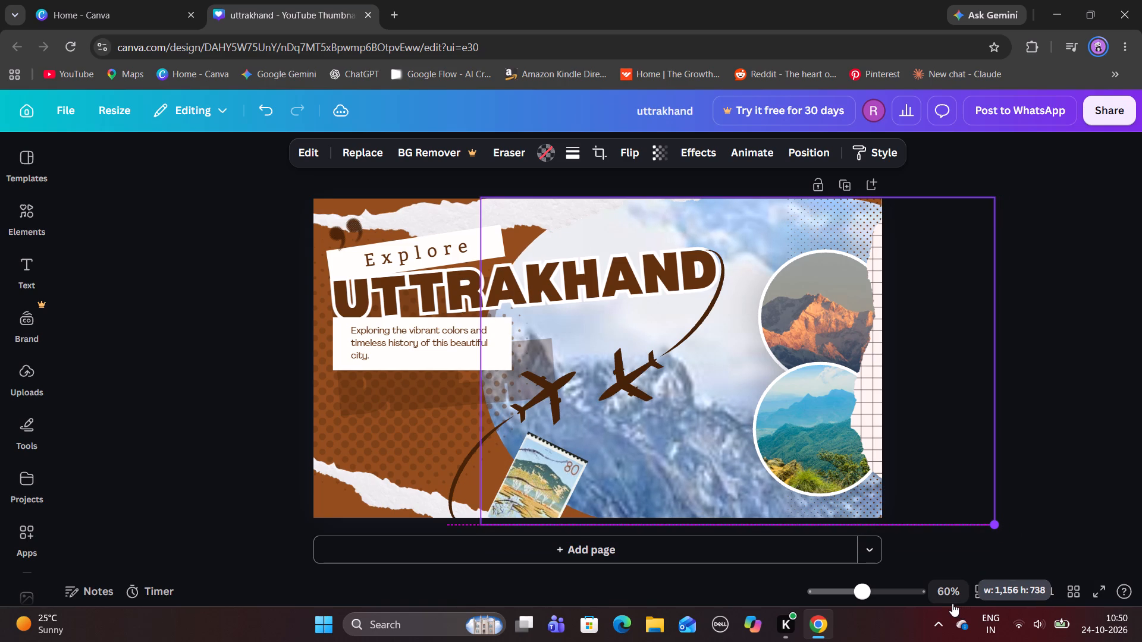
left_click_drag(952, 603, 953, 603)
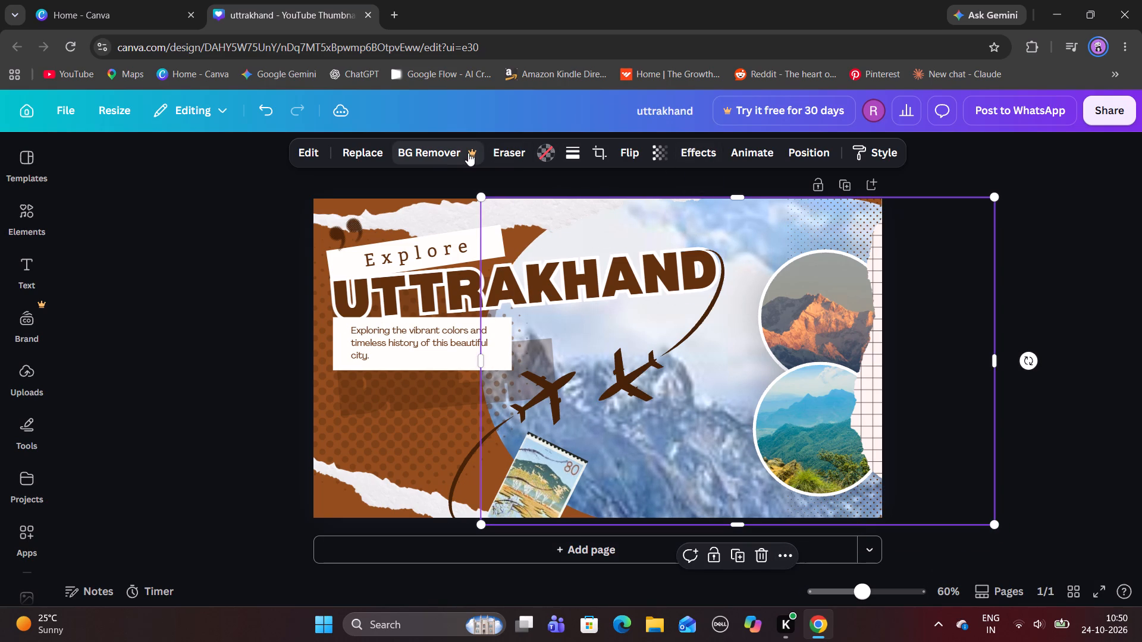
Replace the large mountain photo with the Lord shiva photo showing the dark statue bust before green hills and sky.
left_click(348, 158)
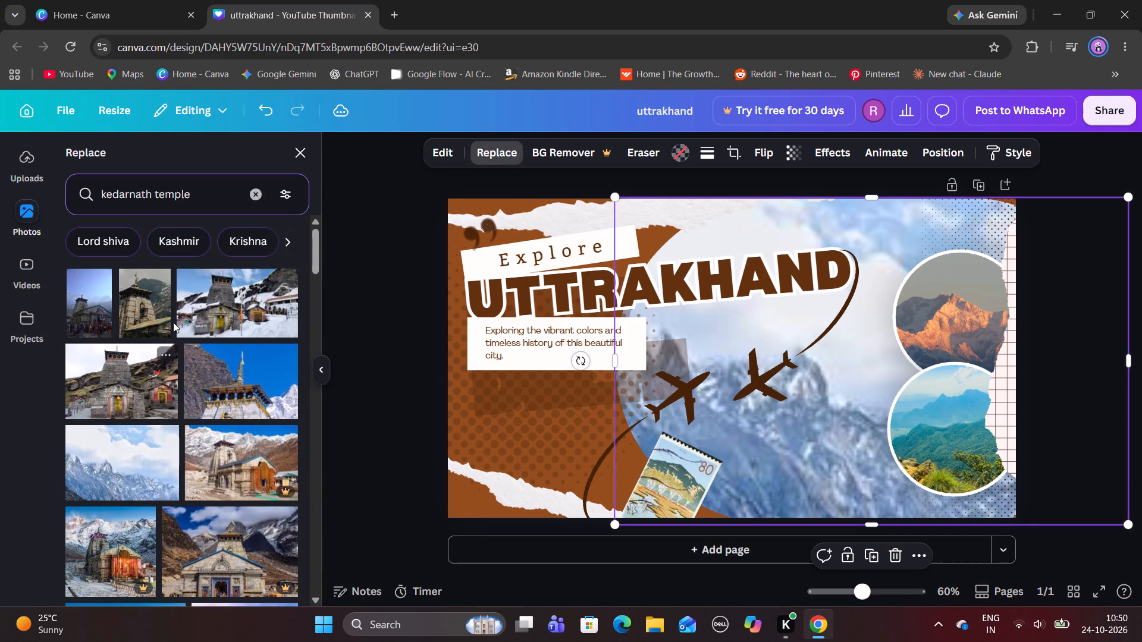
left_click(123, 250)
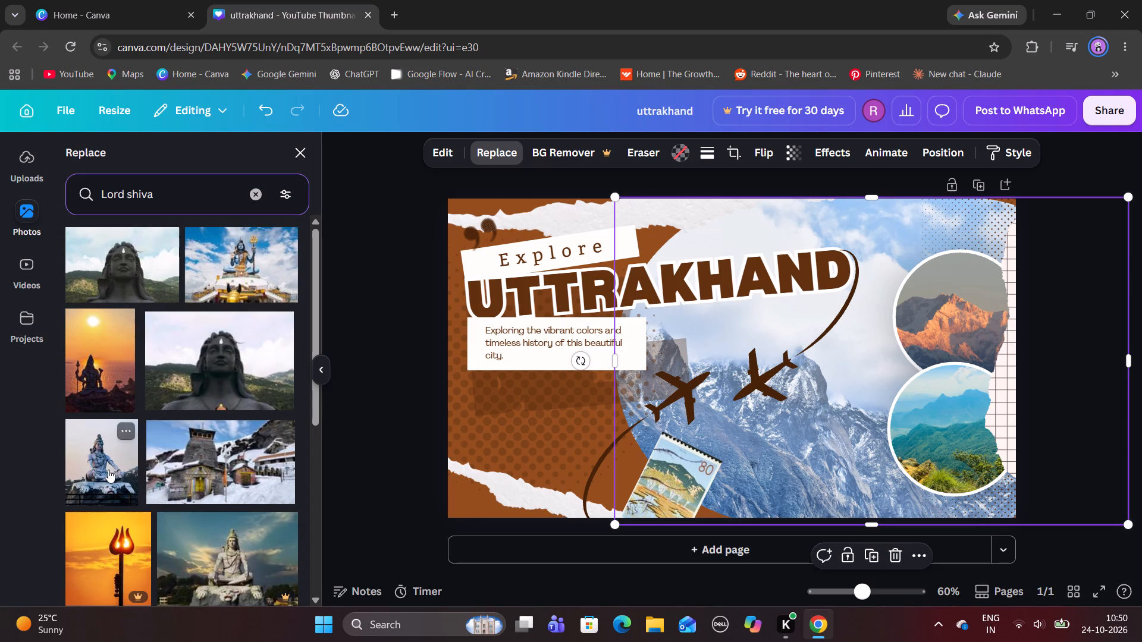
left_click(118, 280)
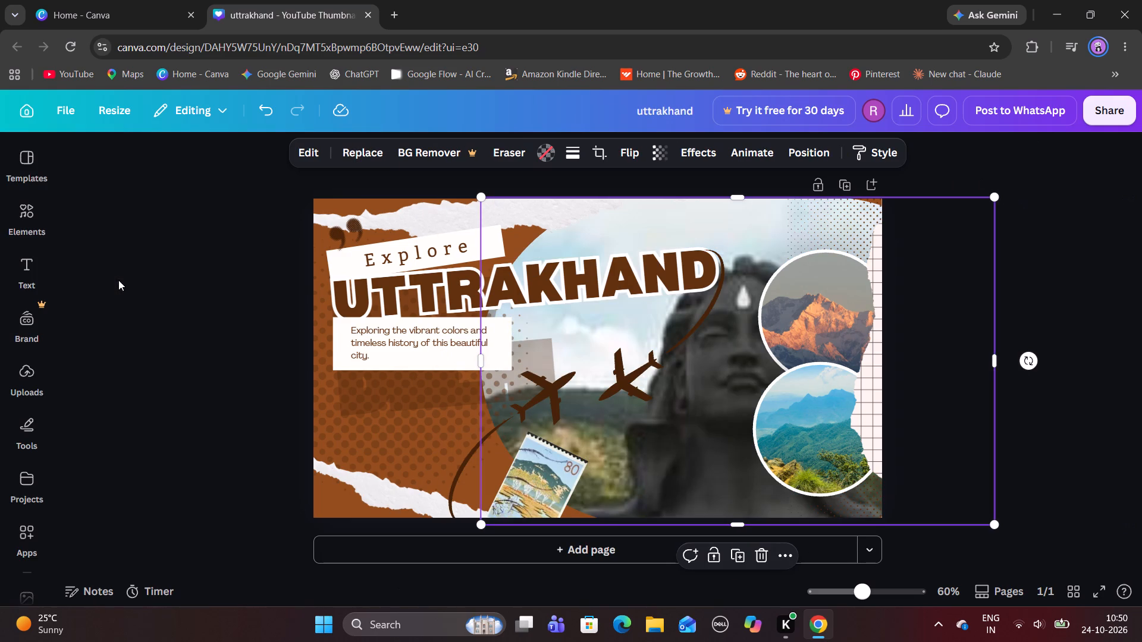
Move the large Shiva statue photo left so the face sits beside the circular photos, aligning its bottom with the page's bottom edge.
left_click_drag(701, 426, 689, 424)
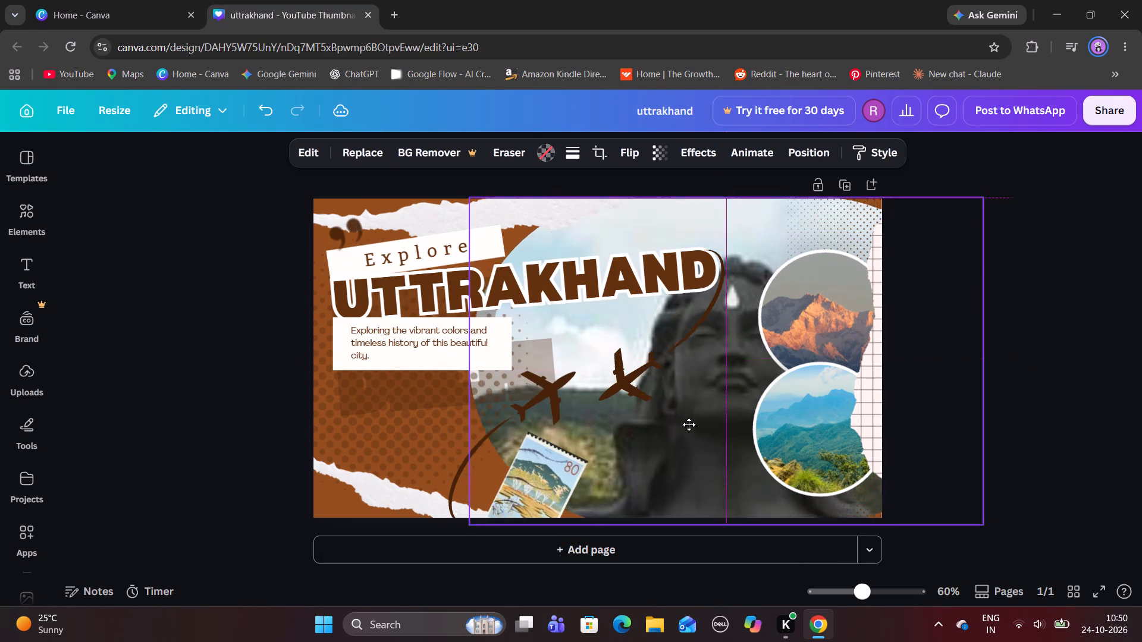
left_click_drag(689, 424, 646, 430)
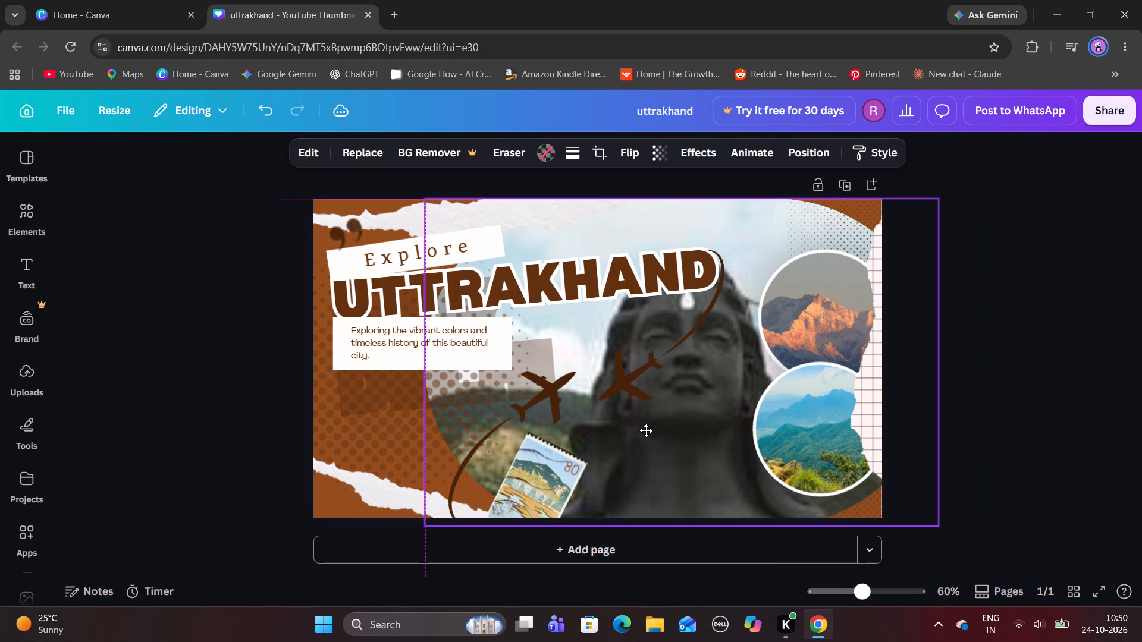
left_click_drag(646, 430, 645, 418)
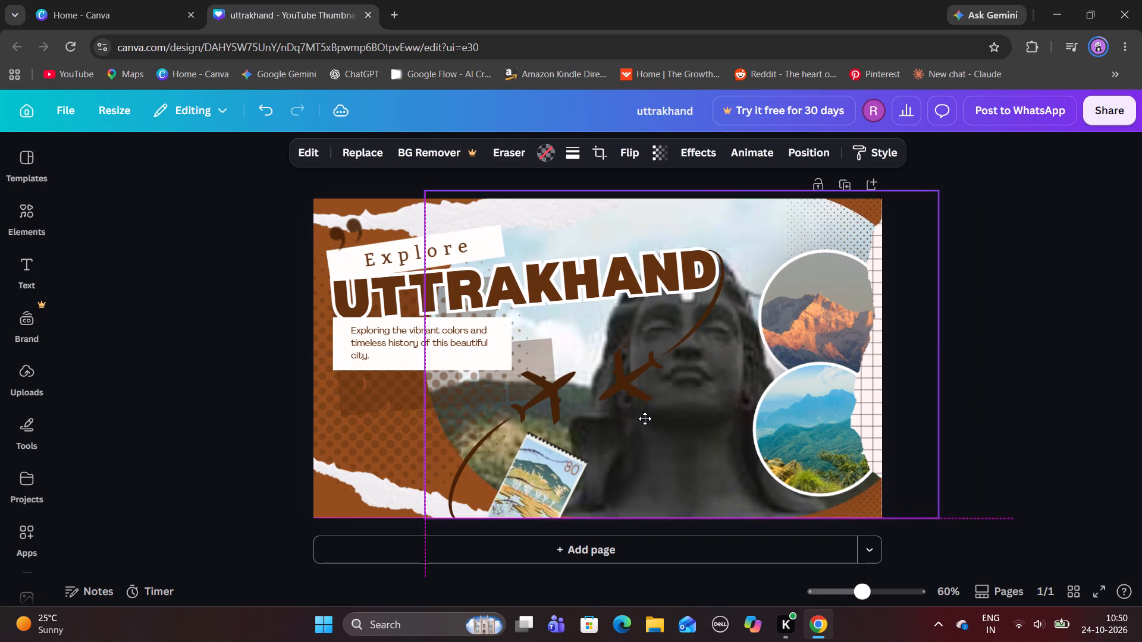
left_click_drag(645, 418, 644, 418)
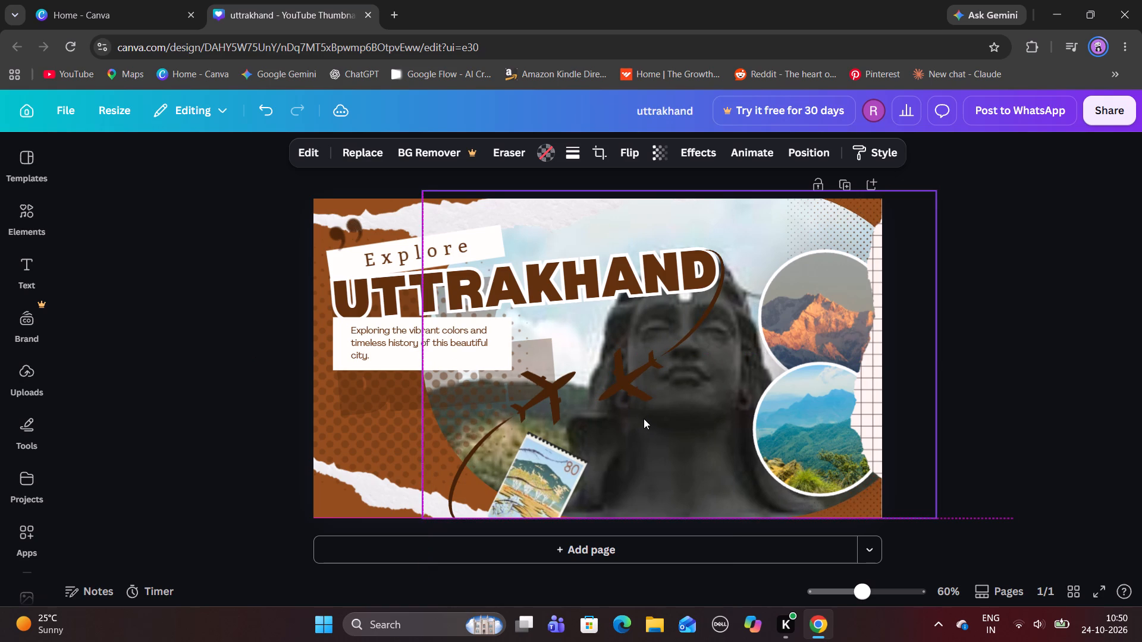
left_click(1028, 467)
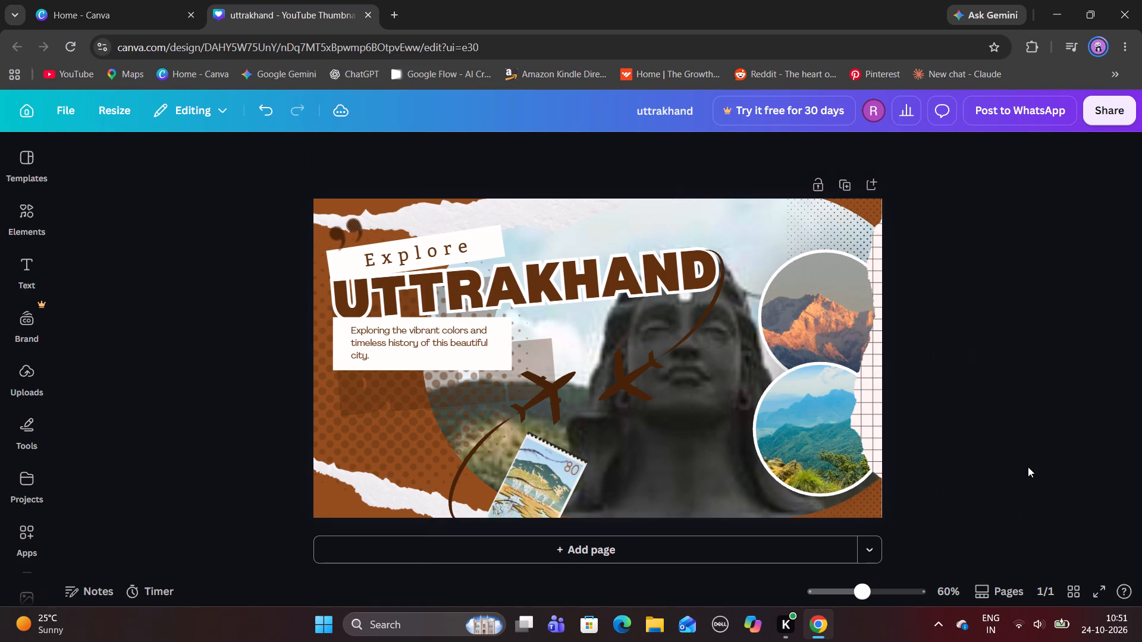
Open the replacement photos for the tilted brown torn-paper image in the thumbnail's lower-left corner.
left_click(391, 456)
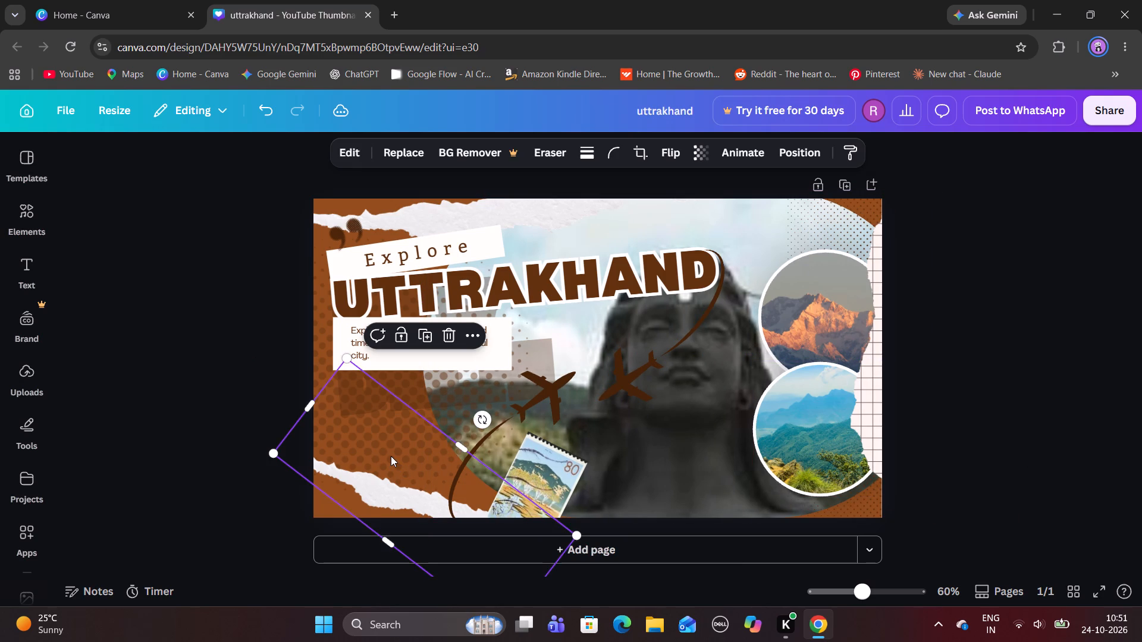
left_click(391, 456)
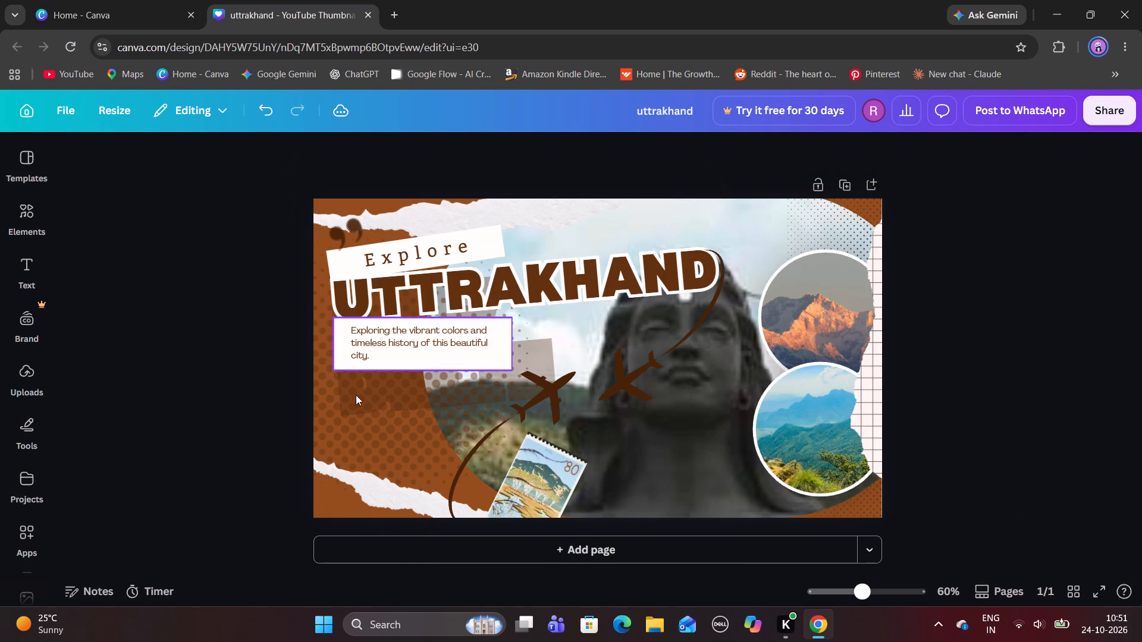
left_click(349, 440)
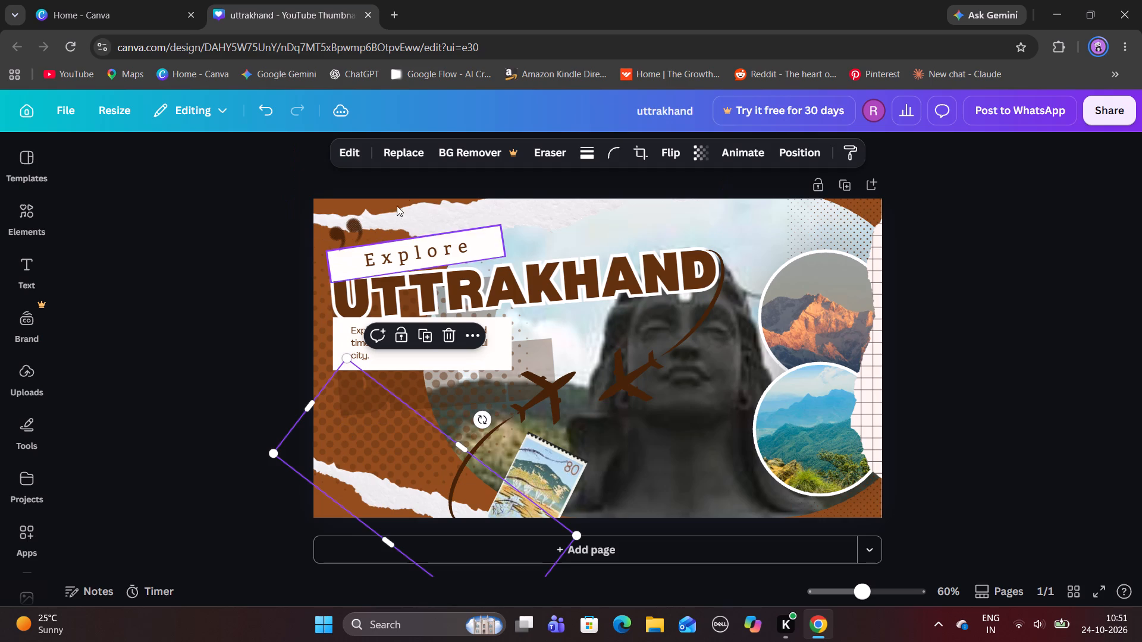
left_click(381, 156)
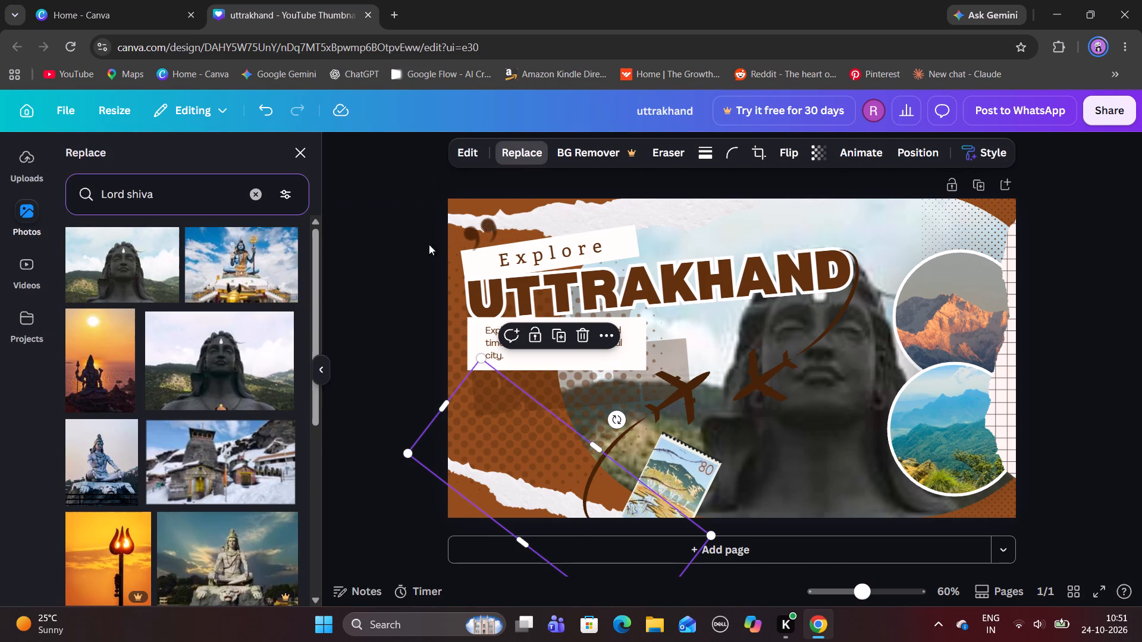